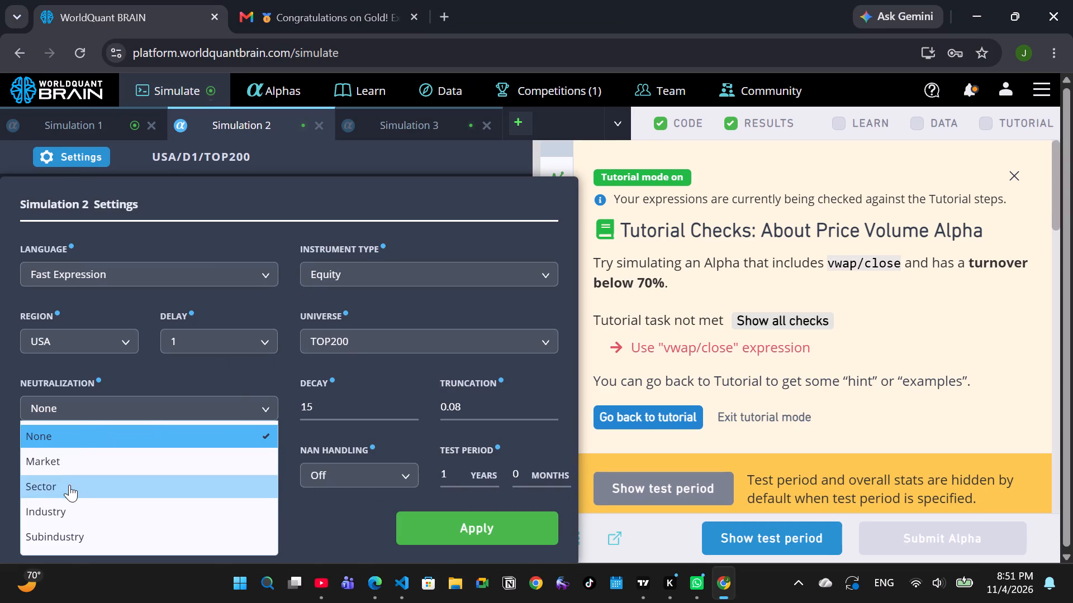
Set Simulation 2's neutralization to Sector, apply the settings, and run the simulation.
click(69, 485)
click(458, 526)
click(498, 533)
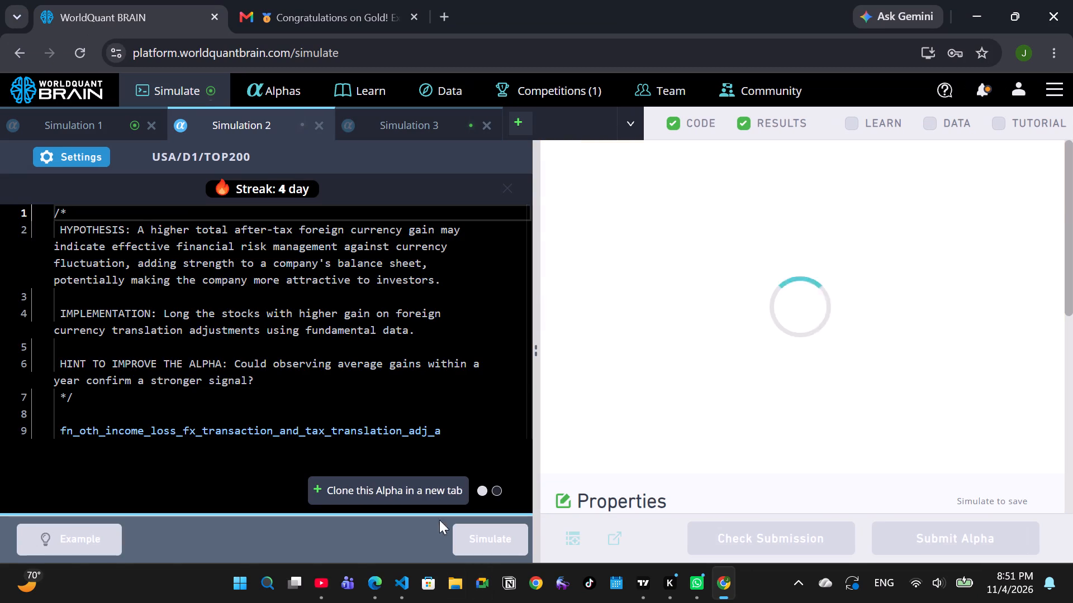
Set Simulation 1's neutralization to Market, apply the settings, and run the simulation.
click(53, 127)
click(80, 164)
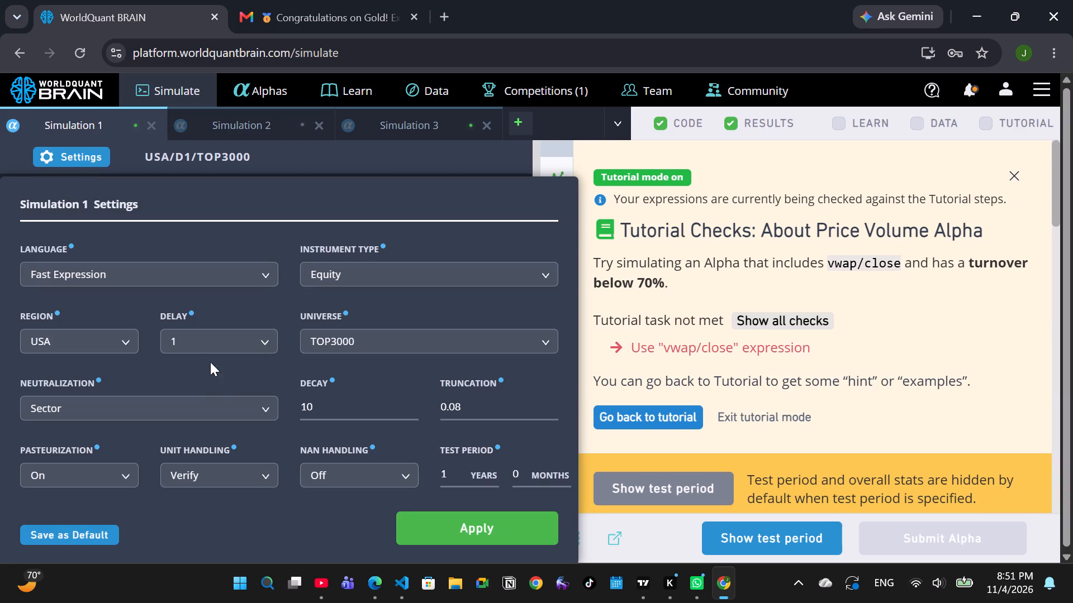
click(207, 412)
click(72, 463)
click(448, 537)
click(485, 547)
Open the universe options in the settings of Simulation 3.
click(400, 125)
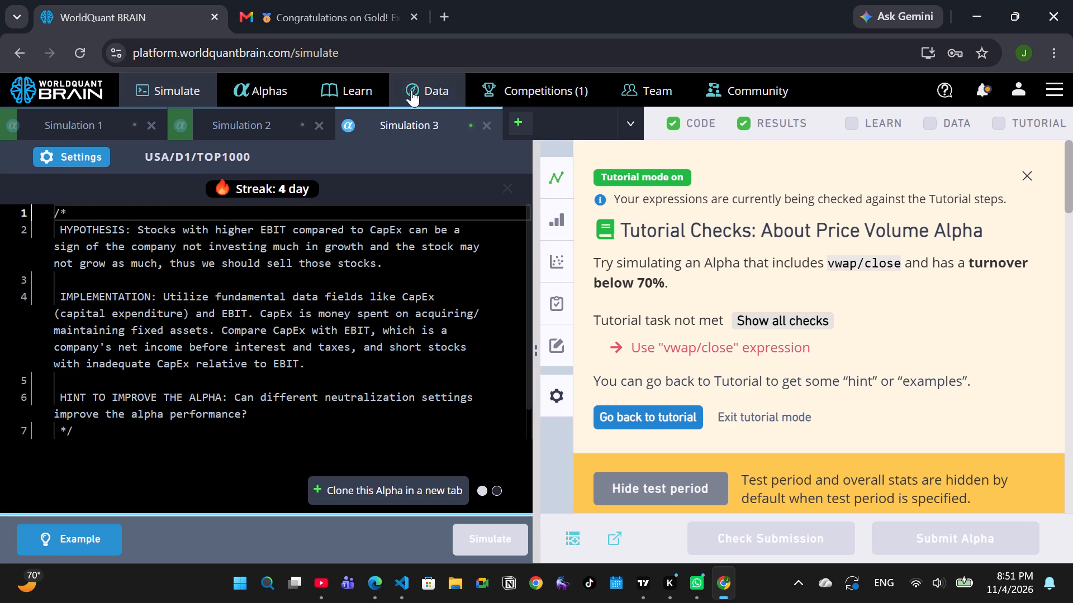
click(57, 152)
click(373, 346)
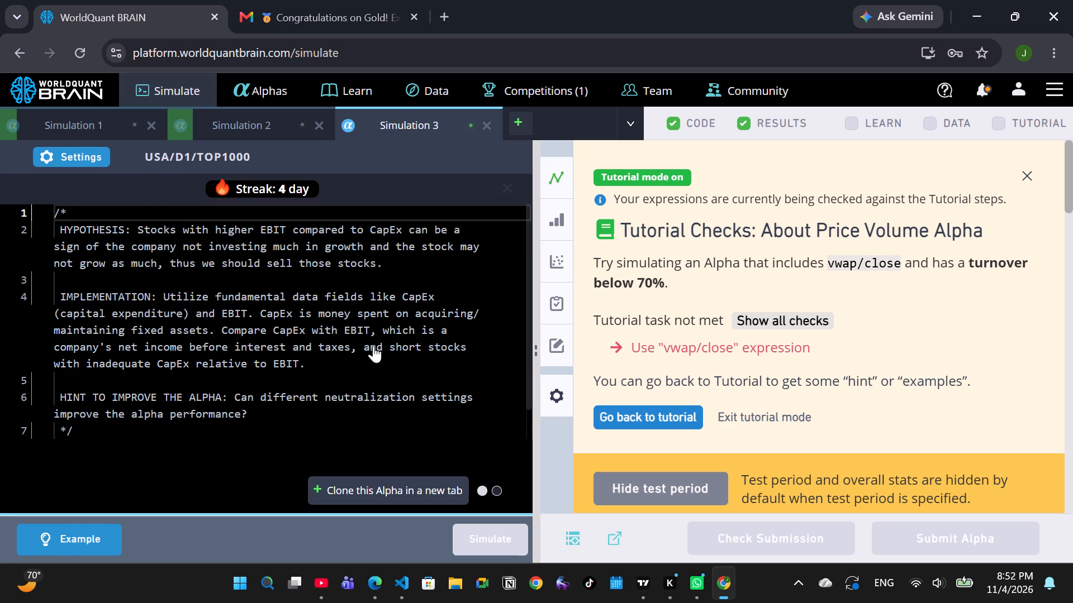
Set Simulation 3 to universe TOP2000, decay 16 and Industry neutralization, apply the settings, and run the simulation.
click(351, 394)
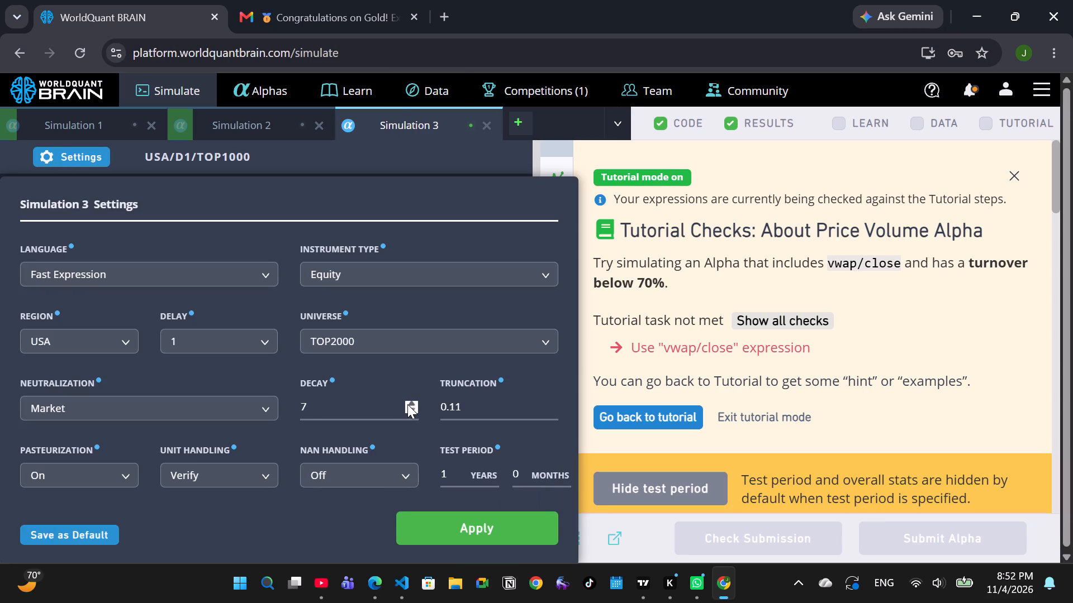
triple_click(407, 404)
click(408, 404)
click(229, 400)
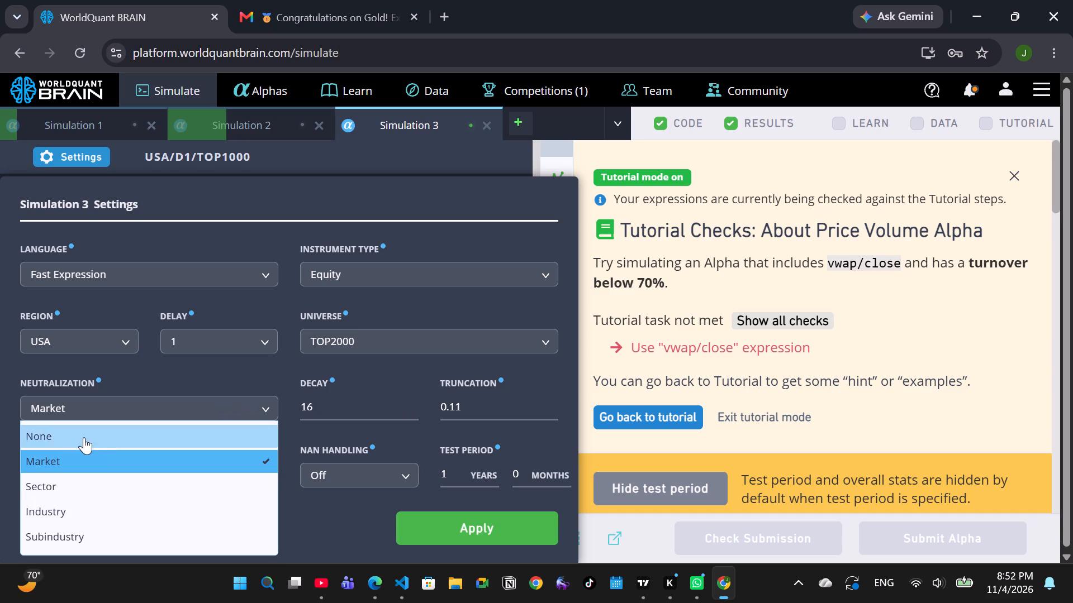
click(101, 507)
click(447, 515)
click(499, 531)
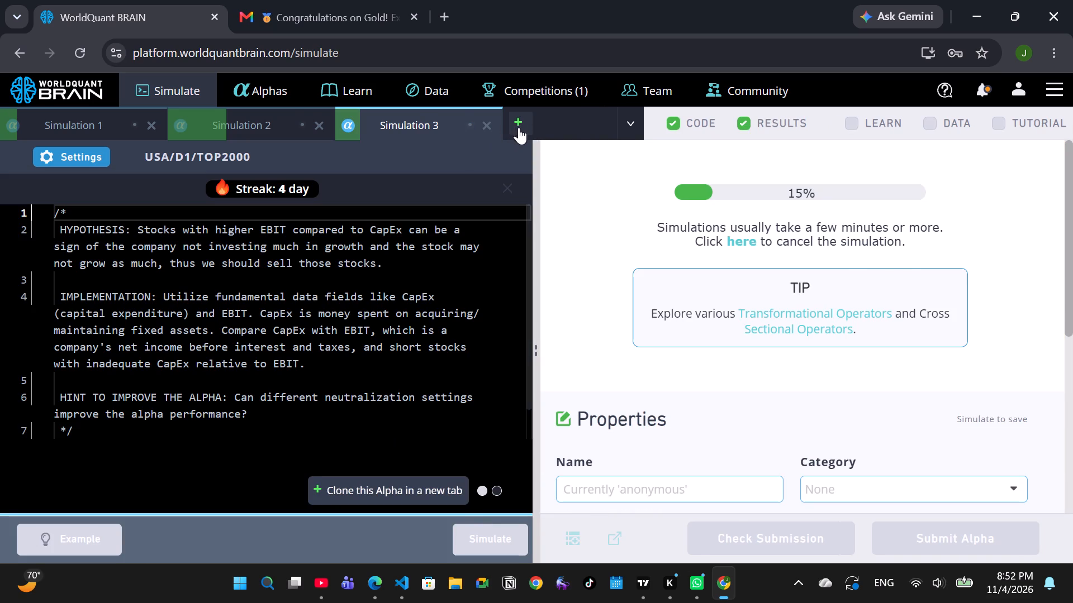
Add a new blank simulation tab, Simulation 4.
click(519, 127)
Close the browser's Gmail tab with the Gold congratulations message.
click(412, 19)
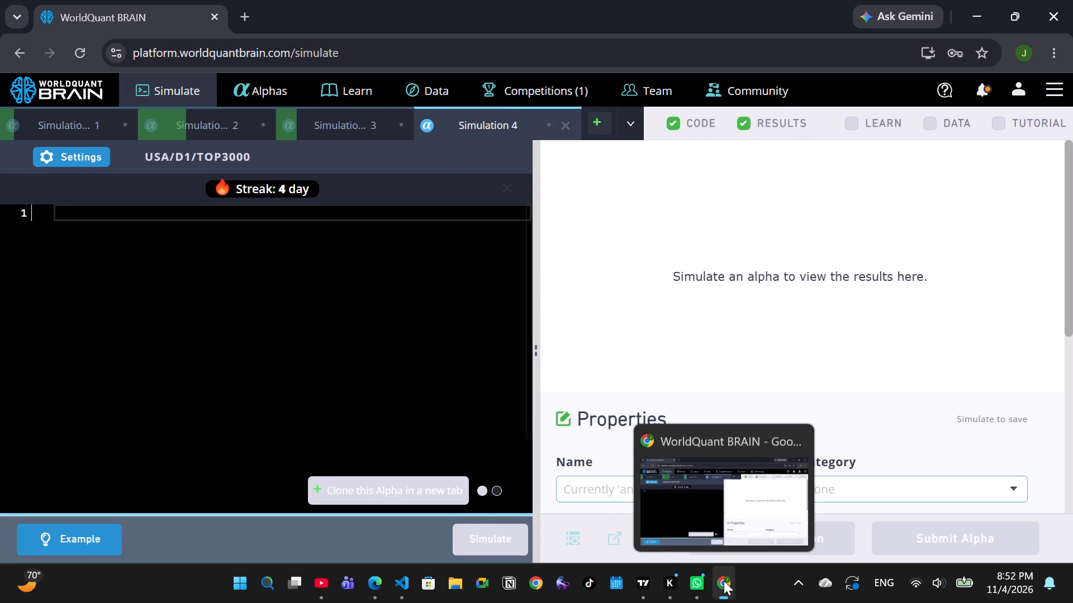
Open the Work browser profile in its own window, check which account it uses, and close that window.
click(527, 582)
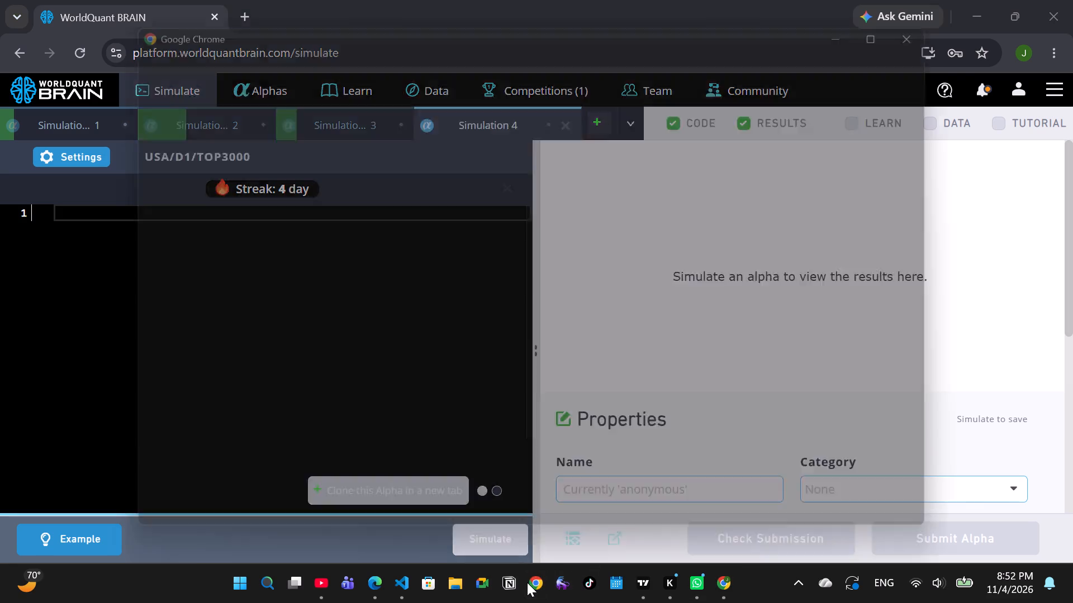
click(476, 345)
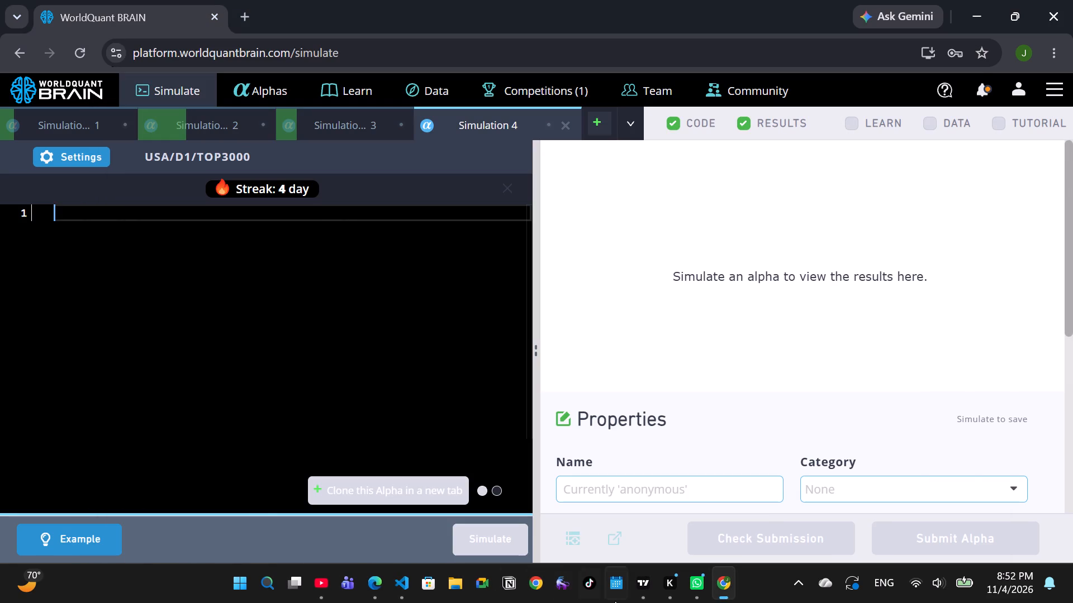
click(541, 583)
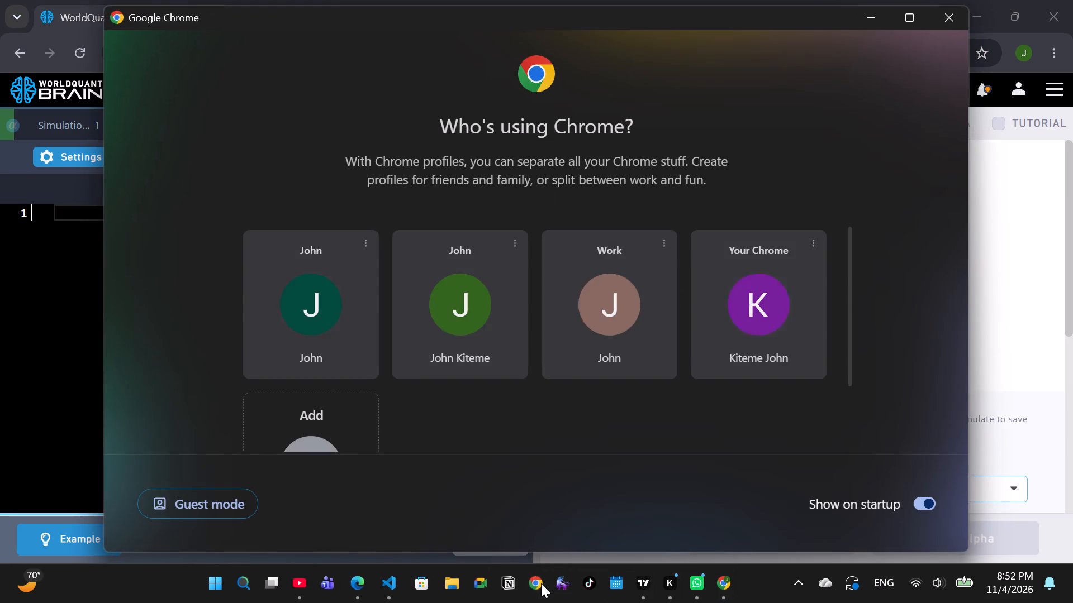
click(610, 283)
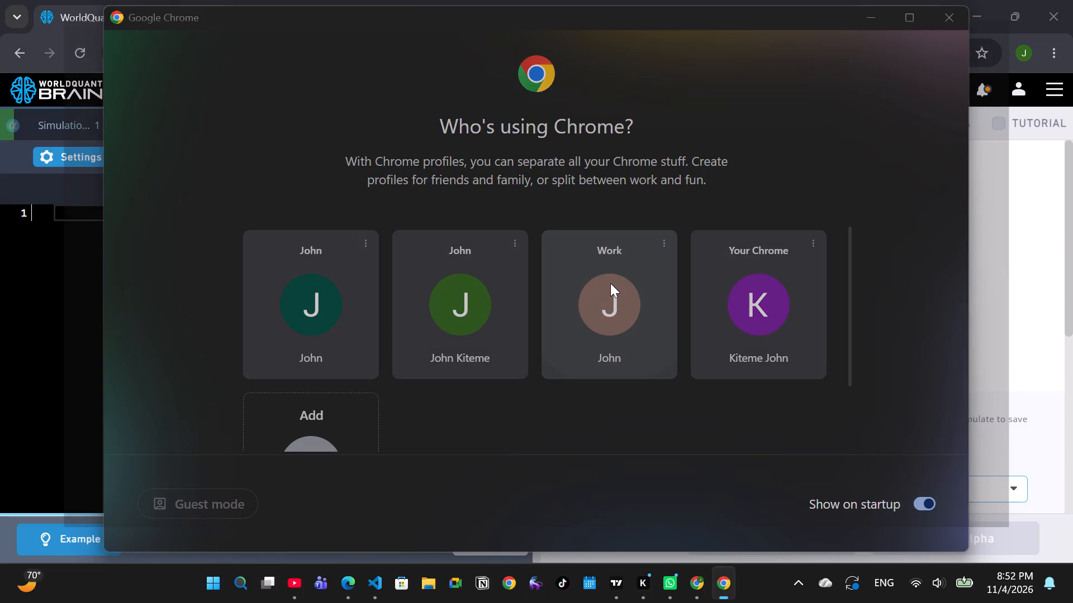
click(980, 42)
click(972, 53)
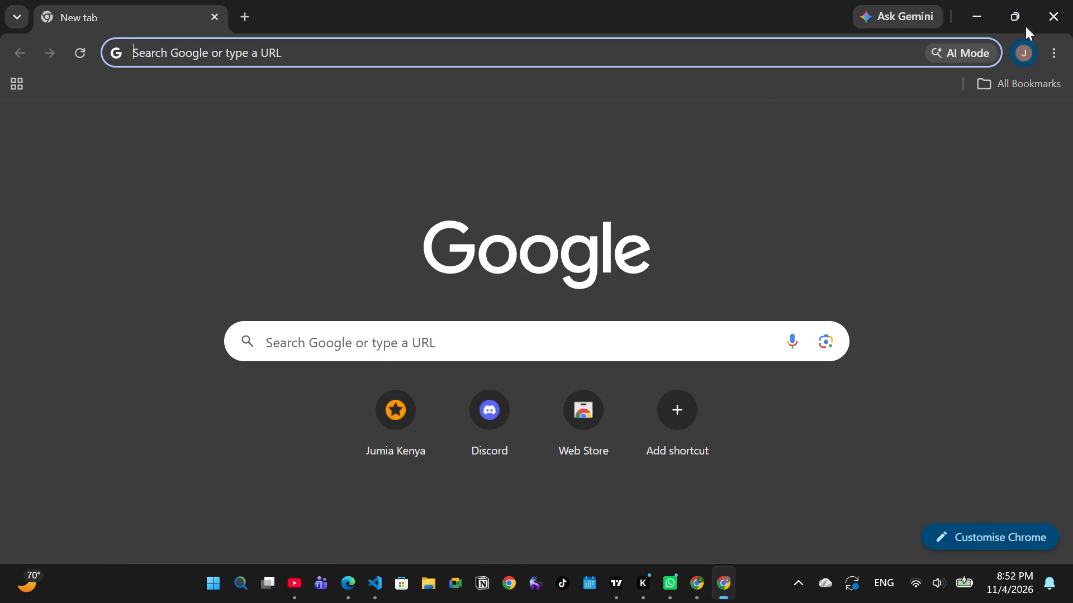
click(1024, 54)
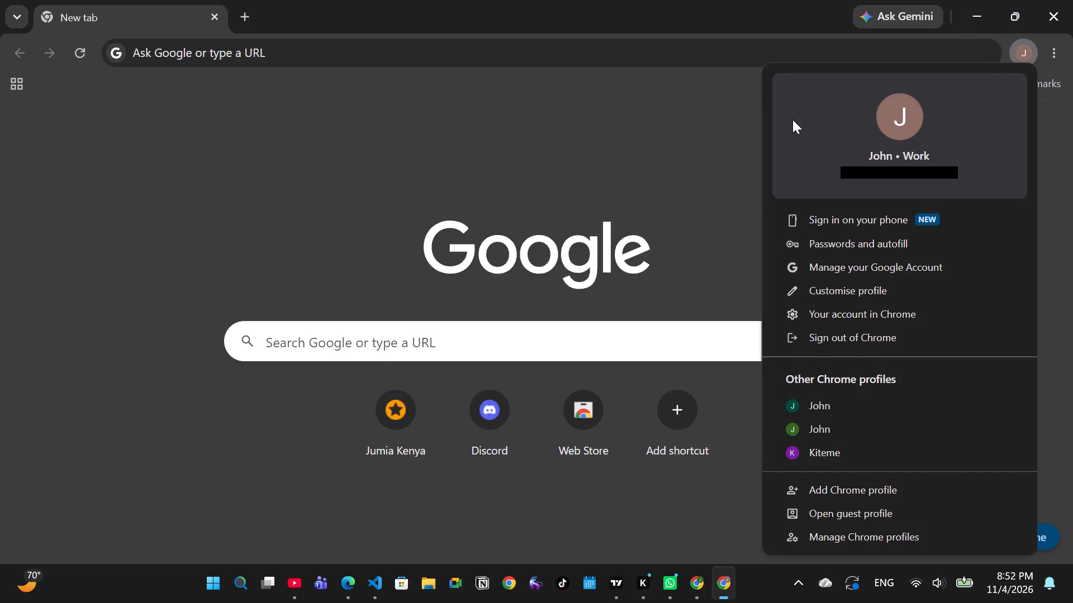
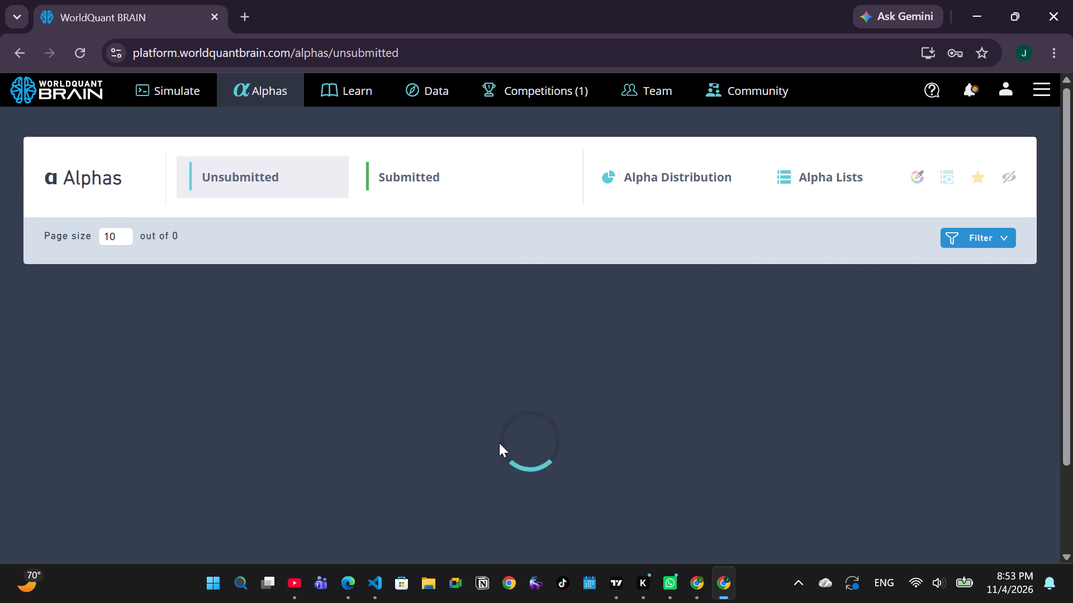
Show the submitted alphas and open the details of alpha 58qNGnVM, submitted 04/13/2026.
click(423, 185)
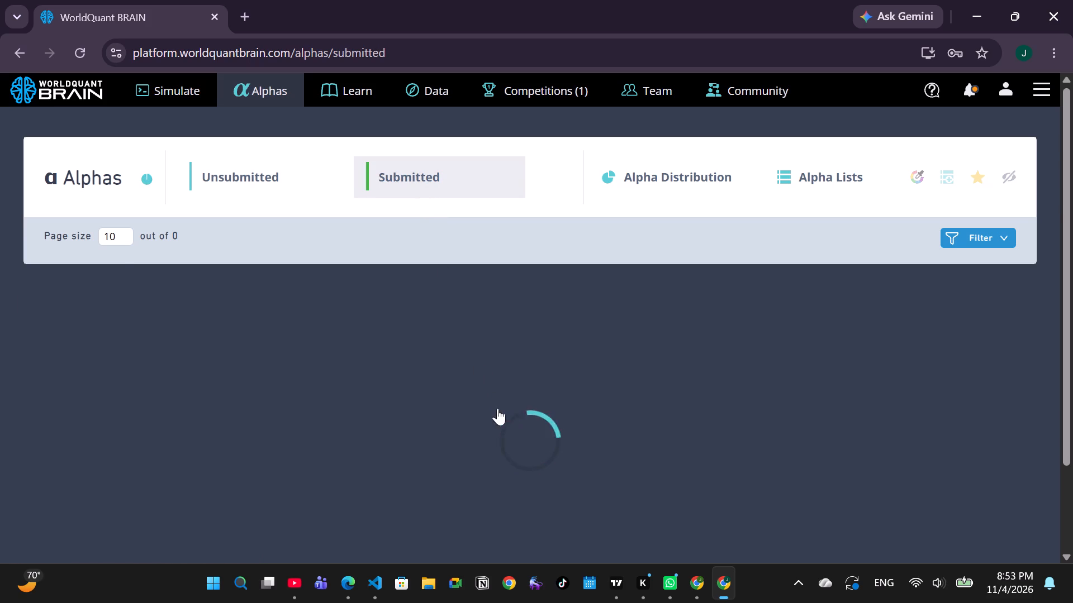
scroll(550, 482, down, 3)
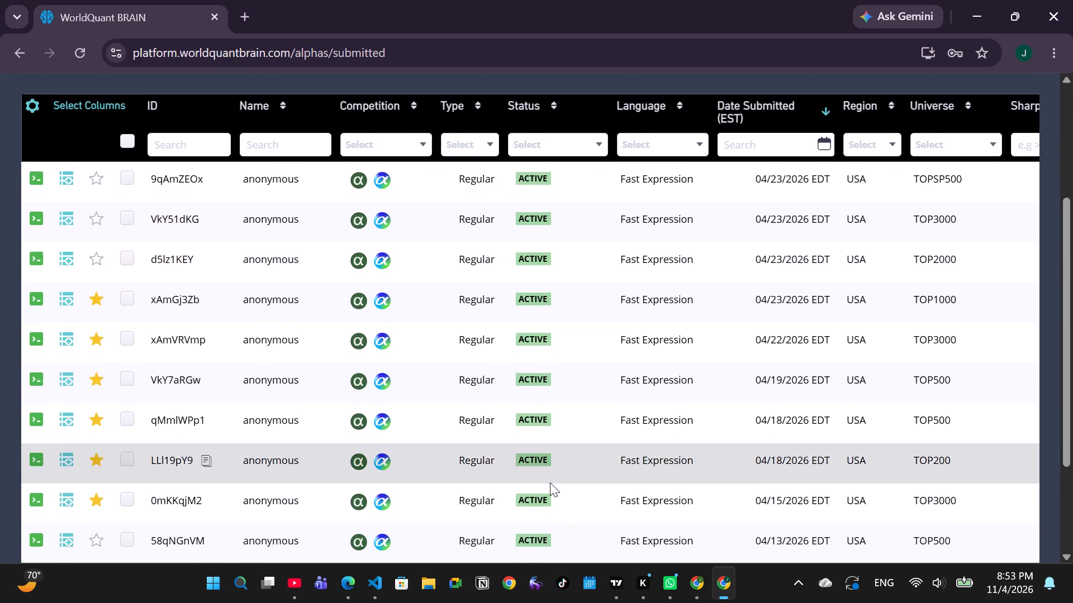
scroll(550, 482, down, 2)
double_click(503, 399)
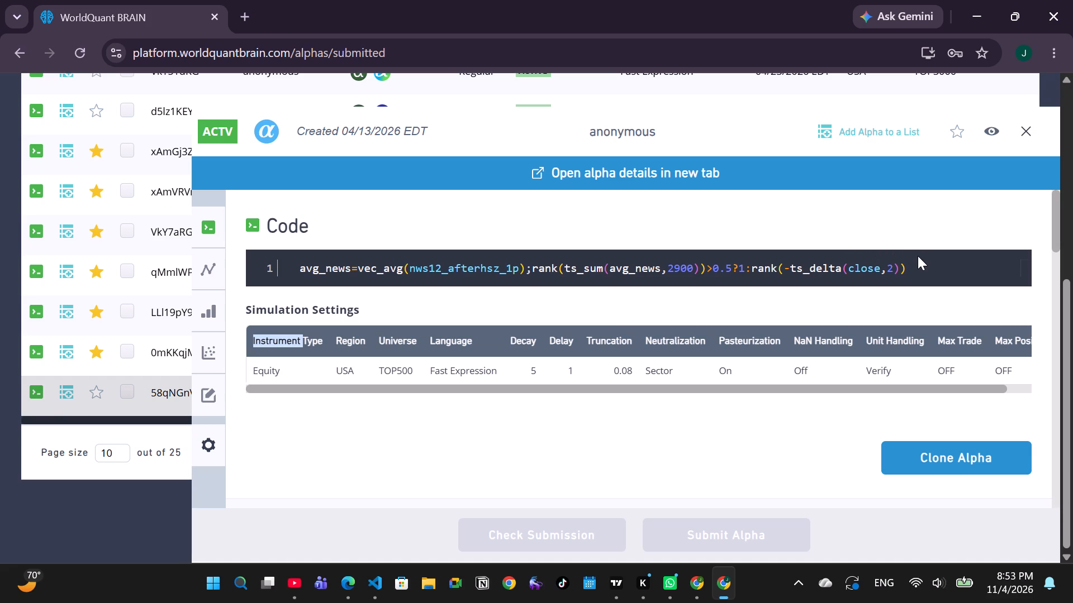
Copy the alpha's complete code expression, from avg_news=vec_avg(nws12_afterhsz_1p) through rank(-ts_delta(close,2)).
drag(906, 264, 356, 283)
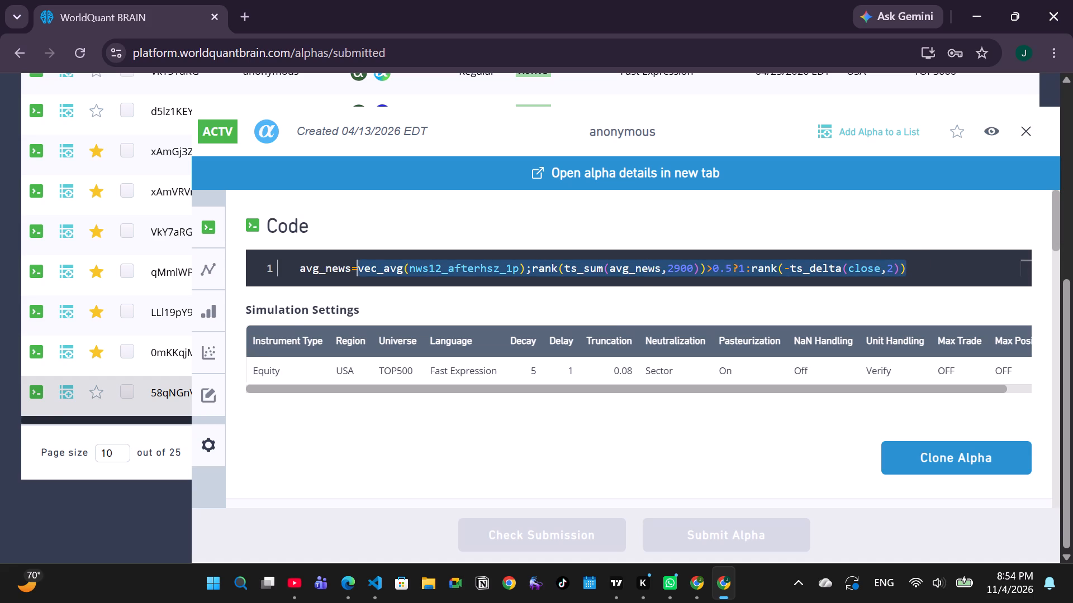
drag(356, 283, 297, 270)
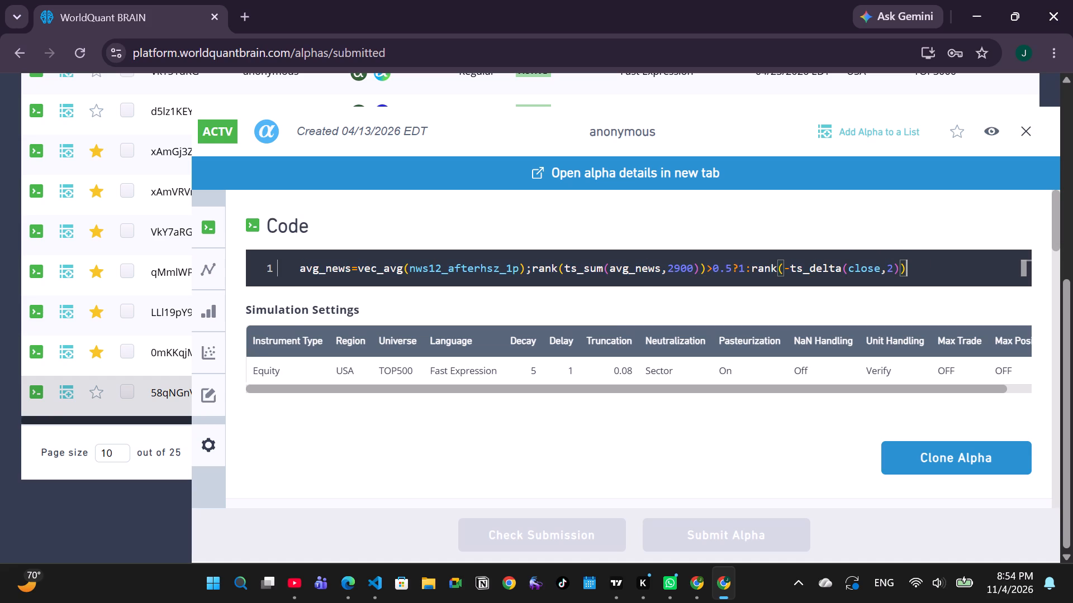
drag(297, 270, 298, 265)
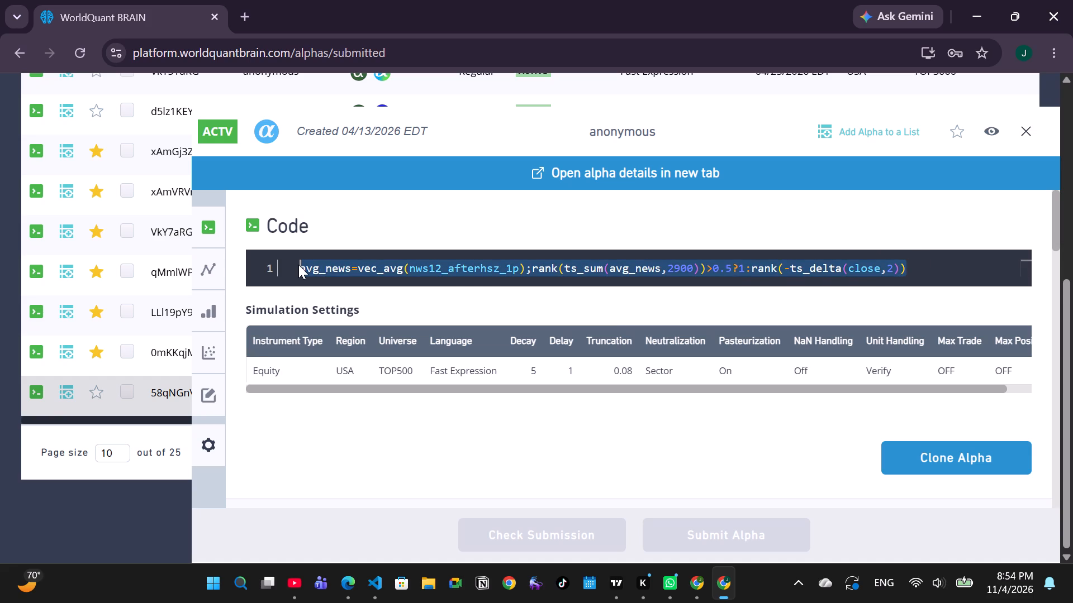
key(ctrl+c)
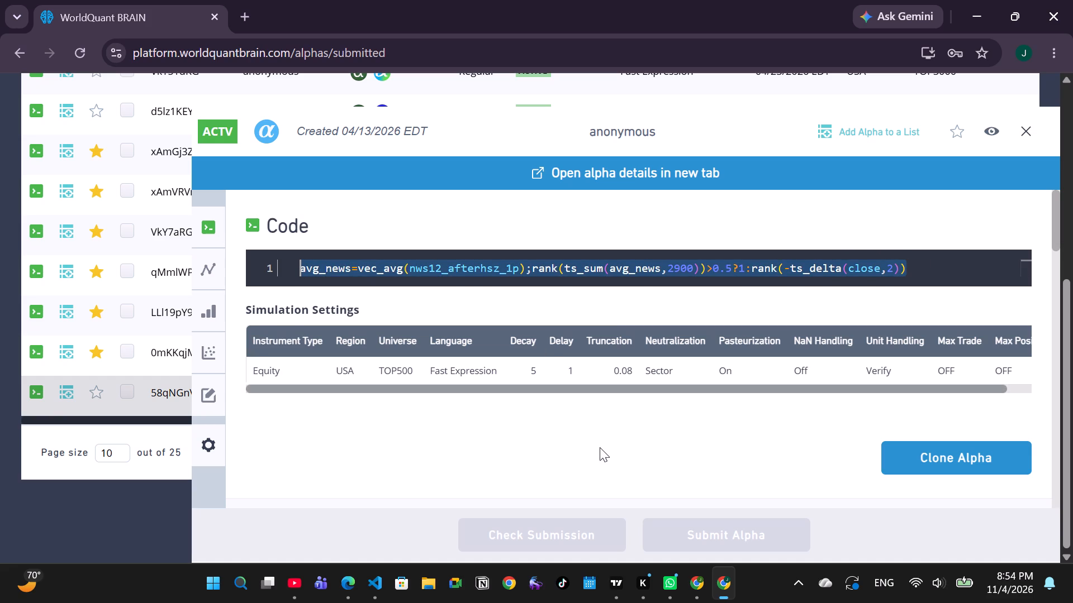
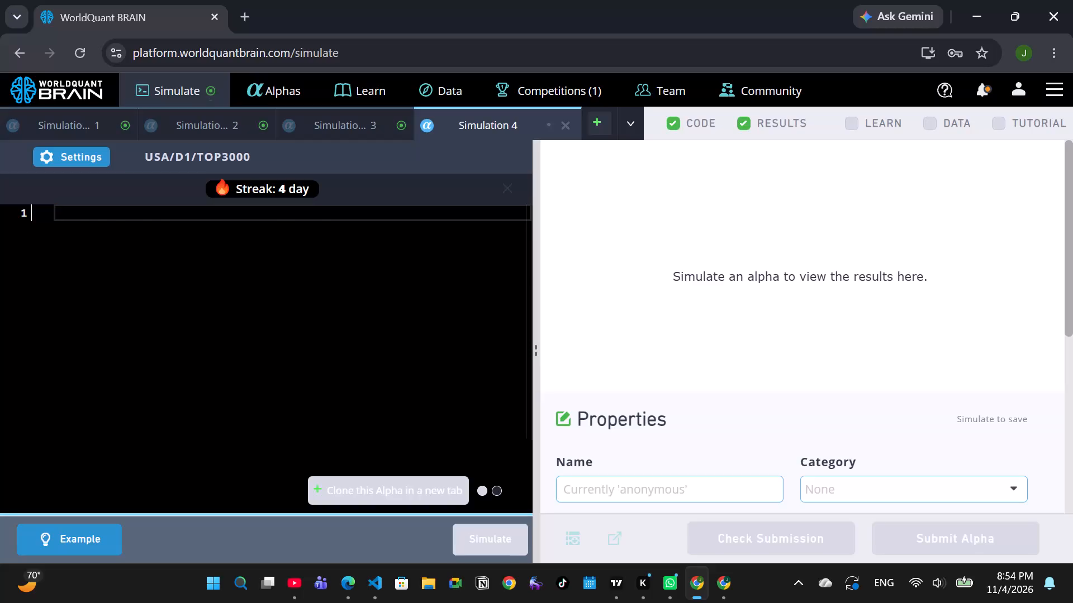
Paste the copied alpha expression into the empty code editor of Simulation 4.
key(ctrl+v)
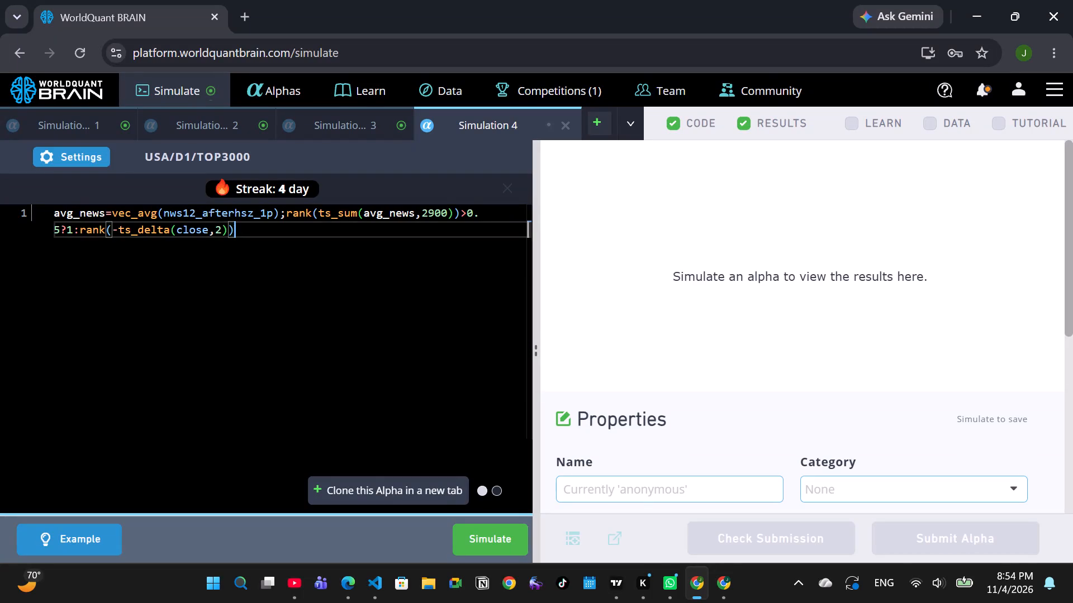
Match Simulation 4 to the source alpha's settings with universe TOP500, decay 5 and Sector neutralization, and run the simulation.
click(728, 581)
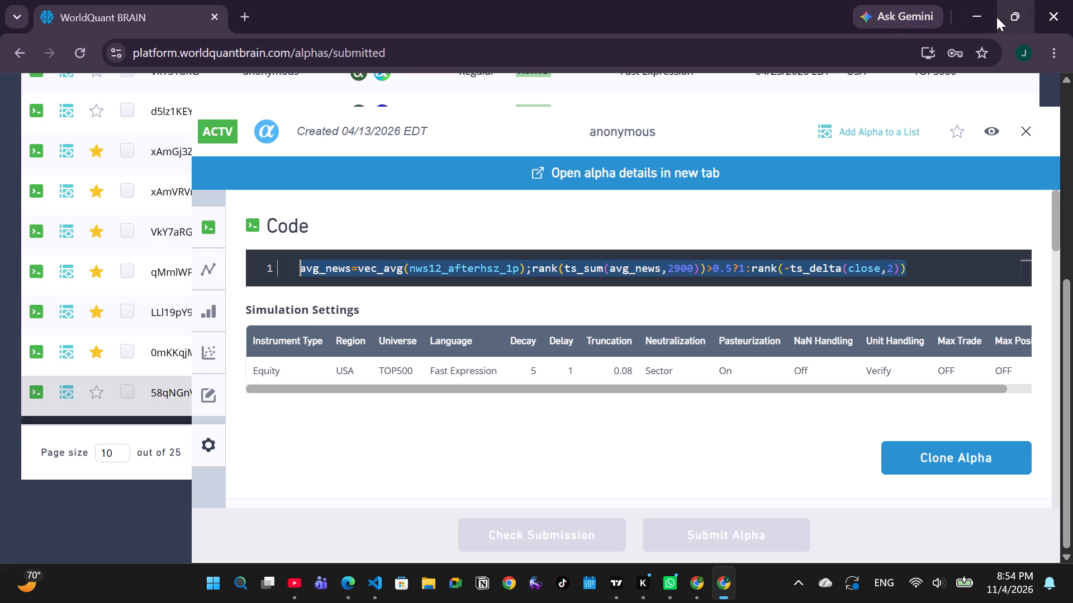
click(960, 17)
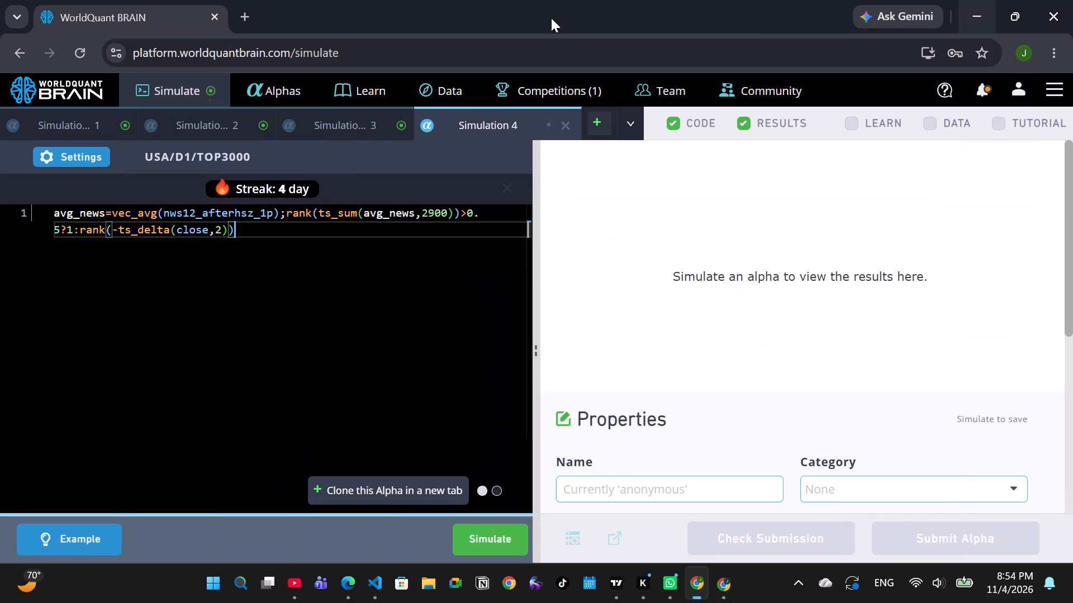
click(86, 155)
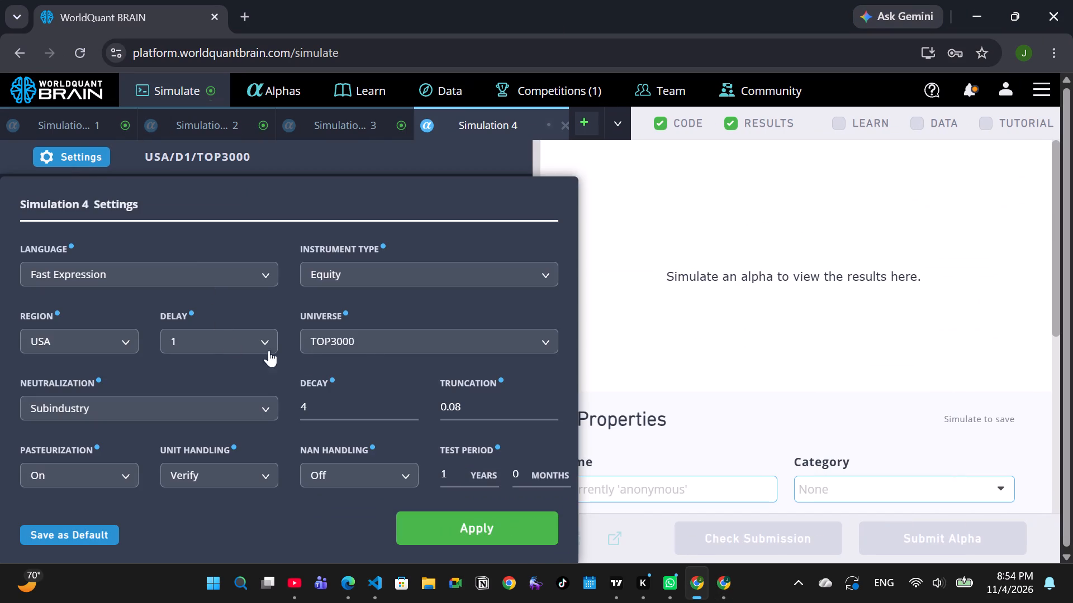
click(369, 344)
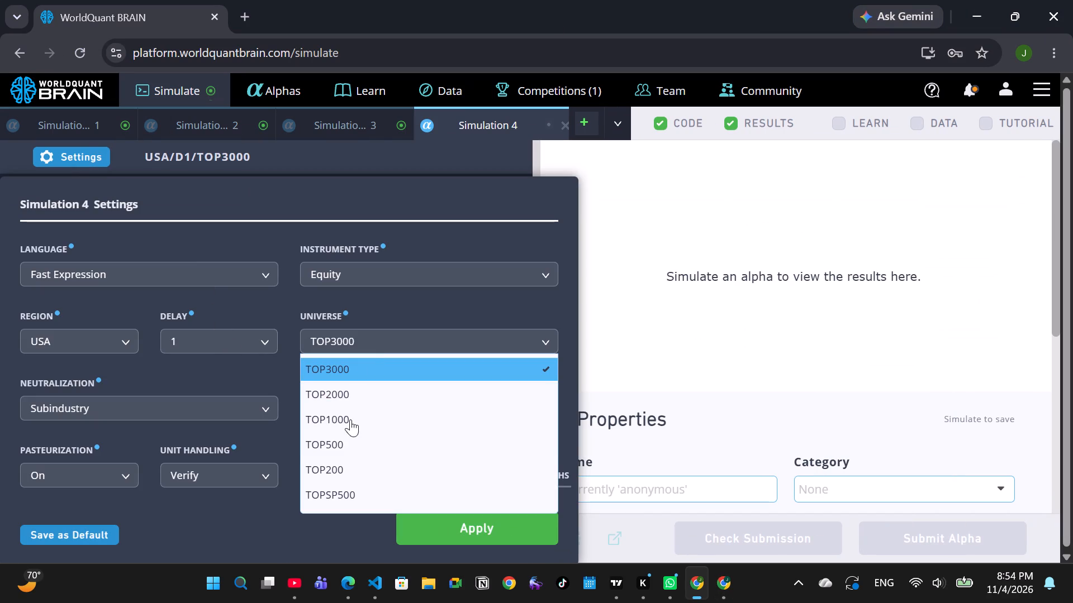
click(346, 438)
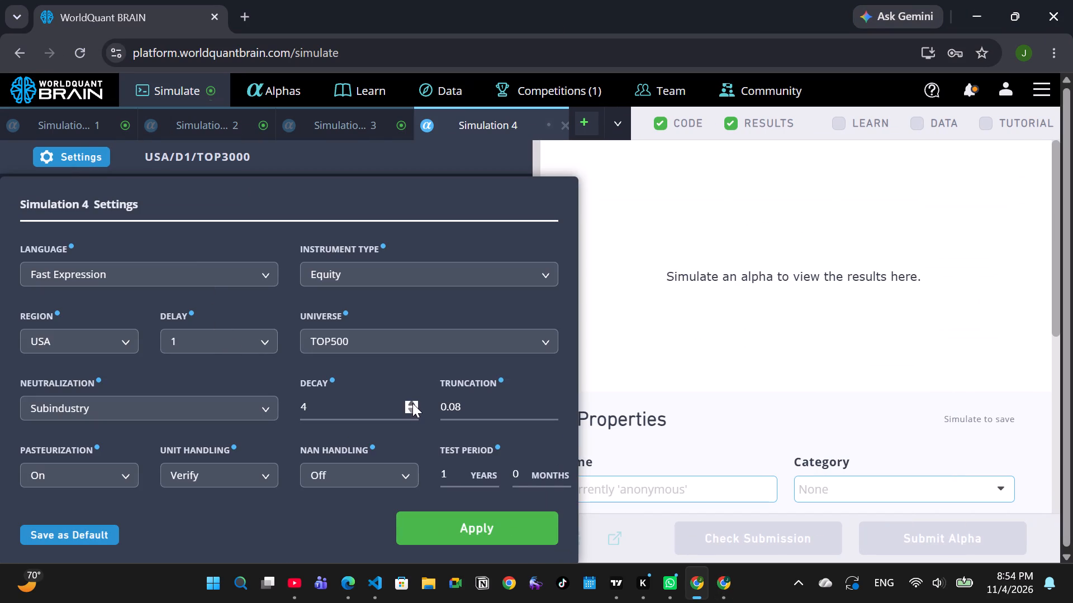
click(412, 403)
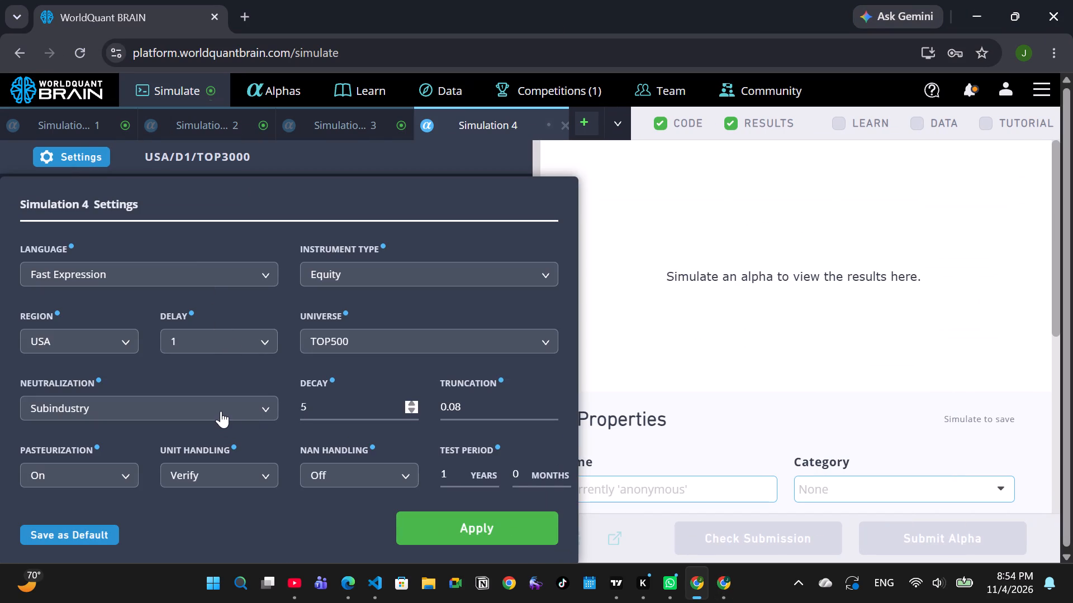
click(221, 411)
click(88, 490)
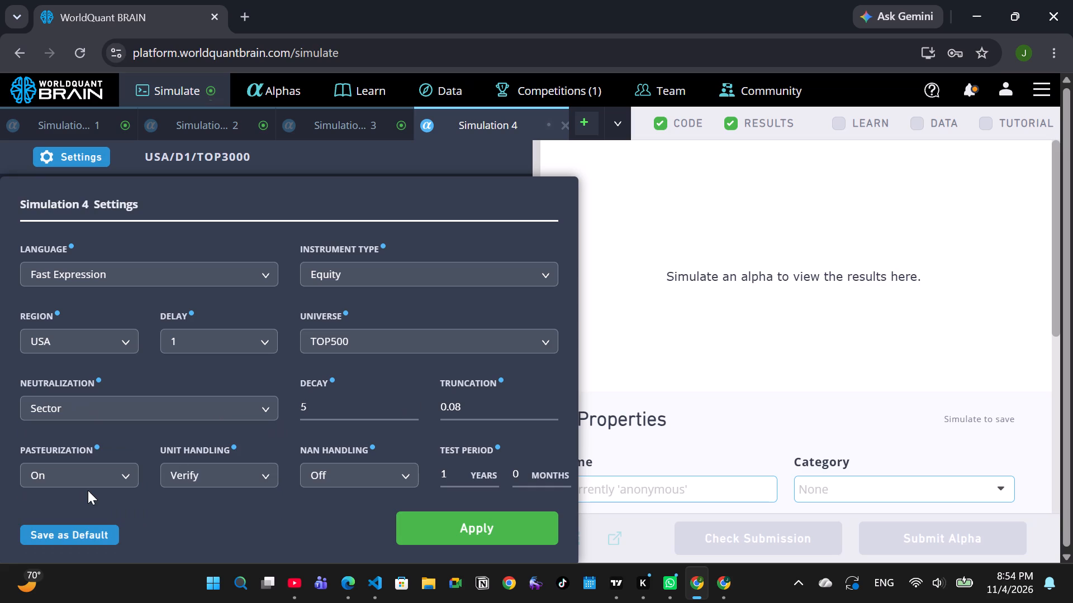
click(452, 534)
click(479, 537)
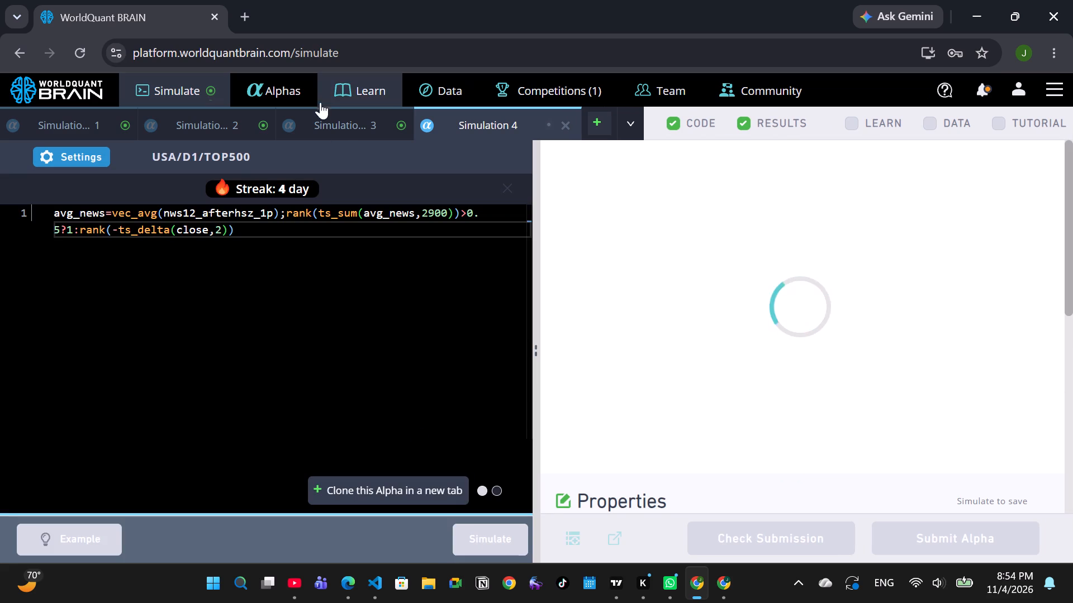
Change Simulation 3's neutralization to Market and rerun the simulation.
click(340, 127)
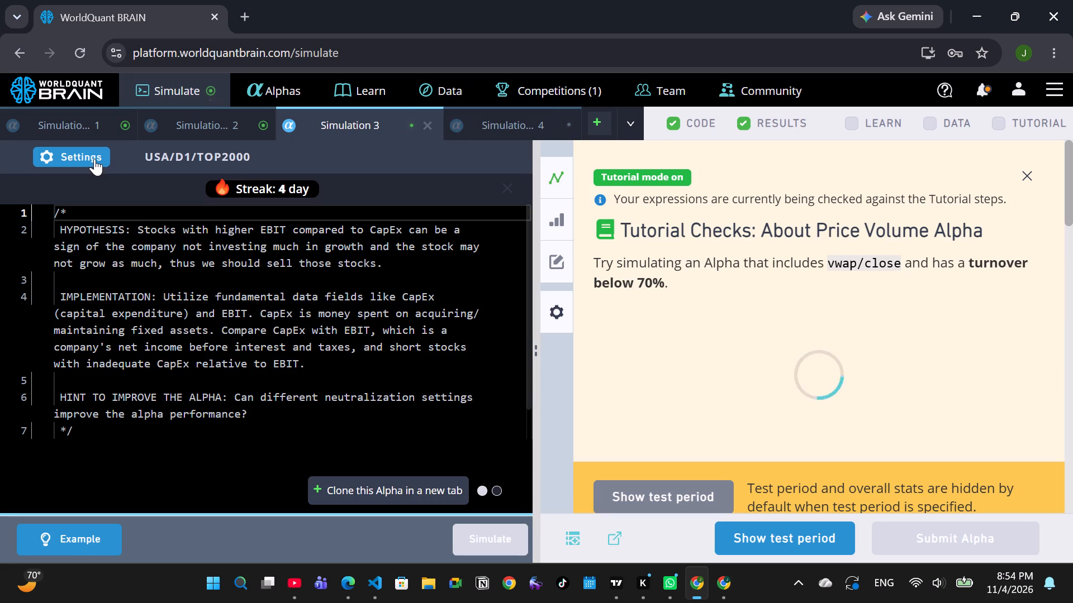
click(94, 159)
click(264, 414)
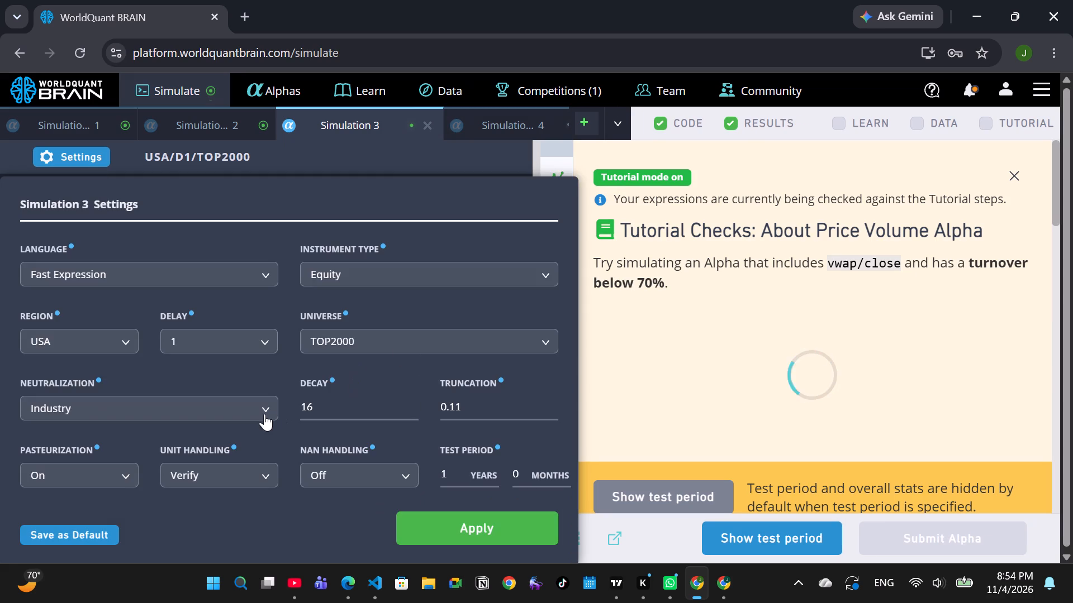
click(108, 473)
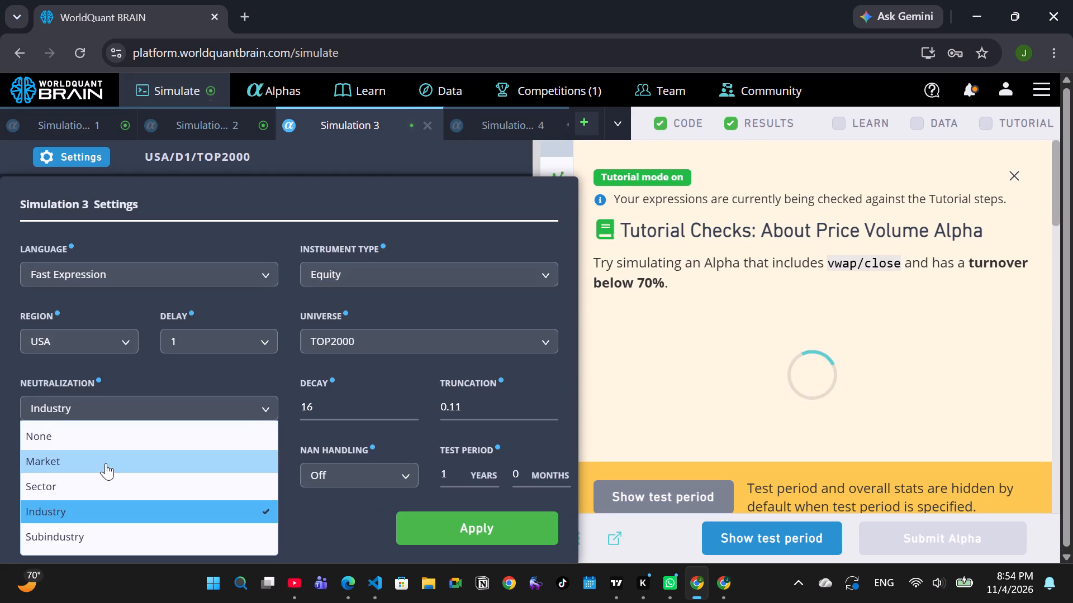
click(106, 463)
click(428, 519)
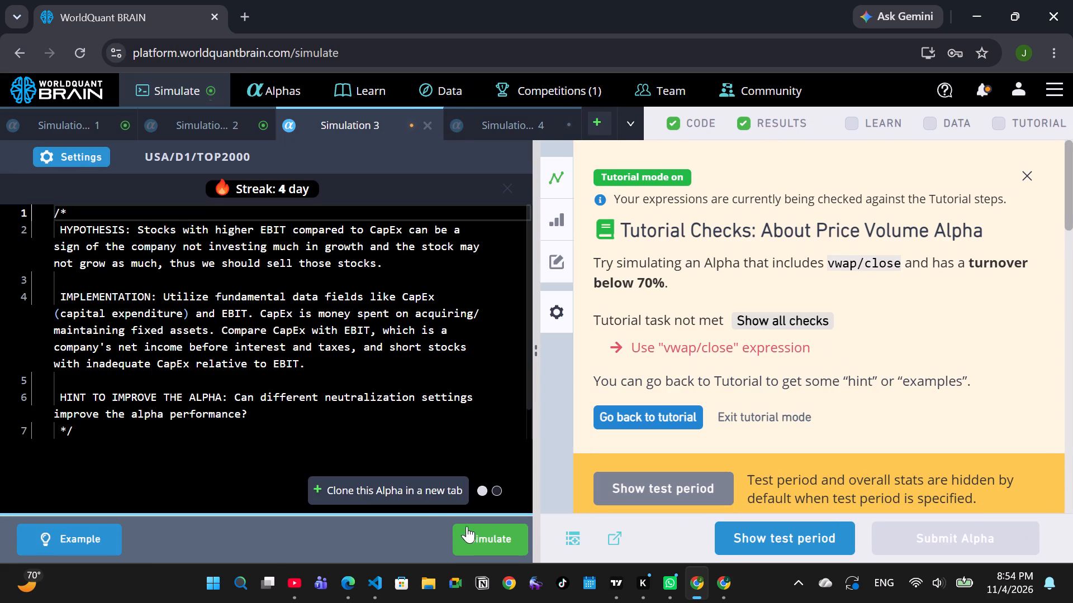
click(473, 531)
Set Simulation 2's decay to 20 and its neutralization to Market, and rerun the simulation.
click(206, 127)
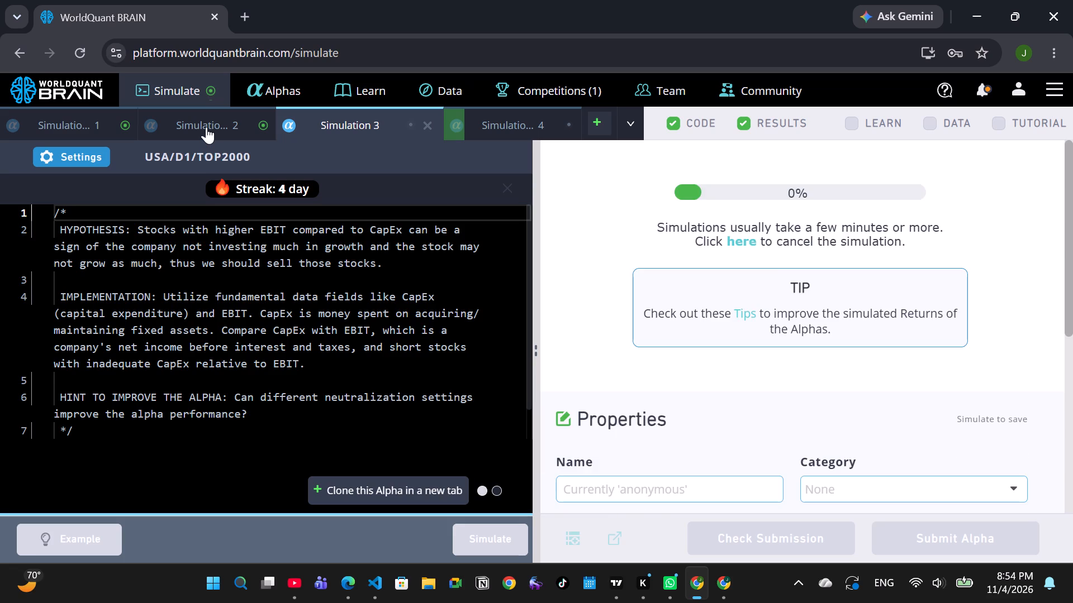
click(91, 158)
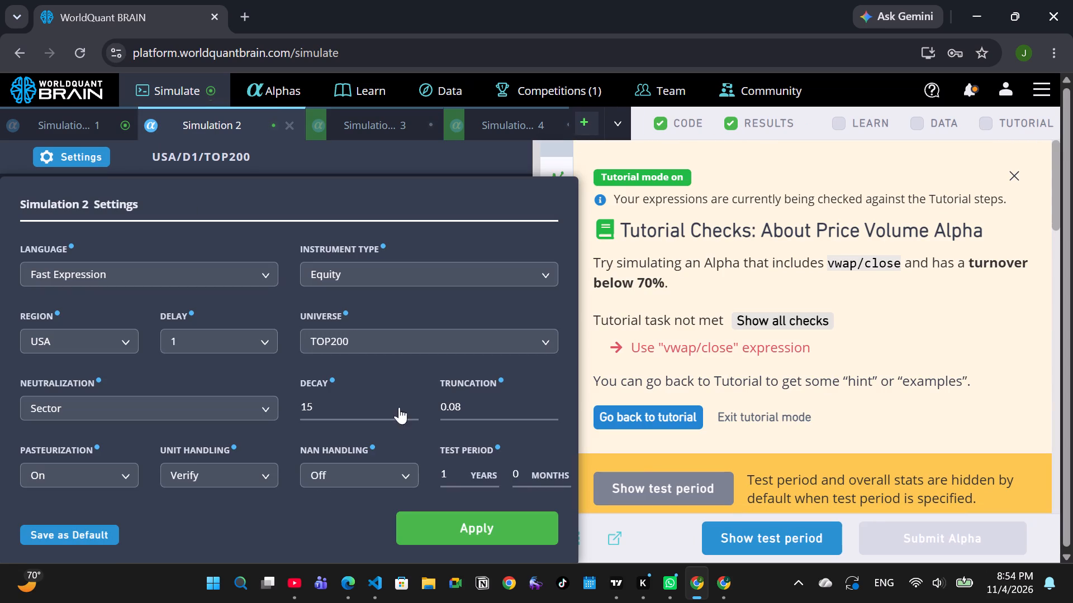
triple_click(410, 404)
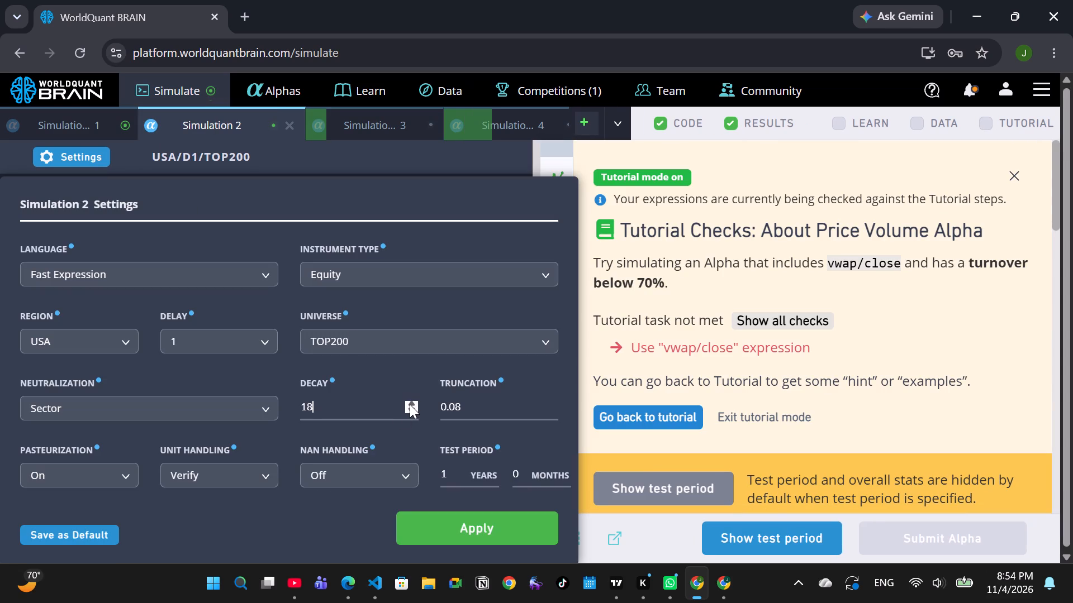
double_click(410, 404)
click(257, 410)
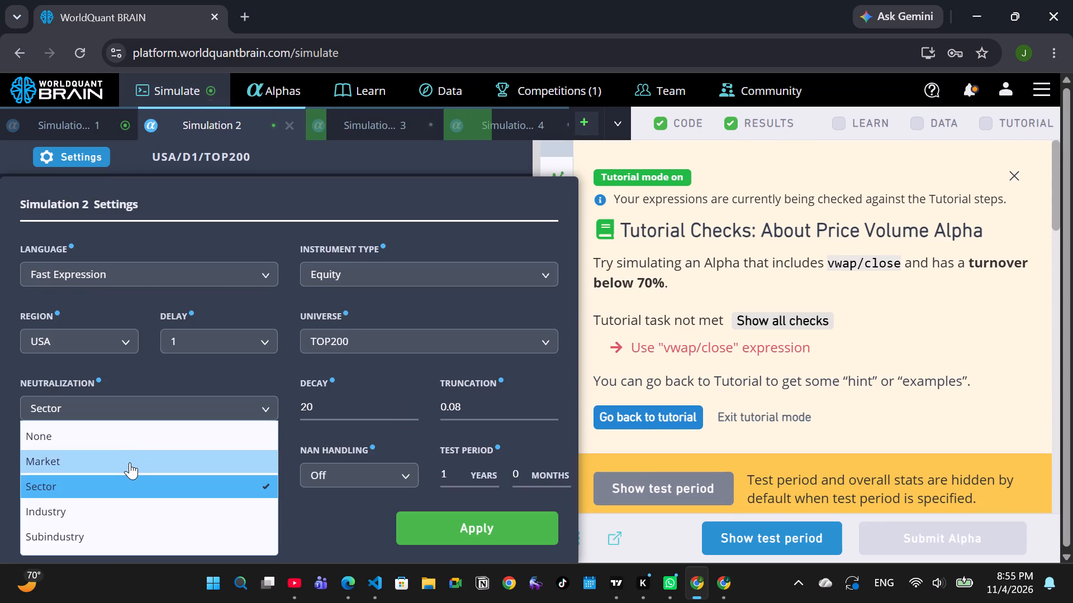
click(127, 462)
click(462, 535)
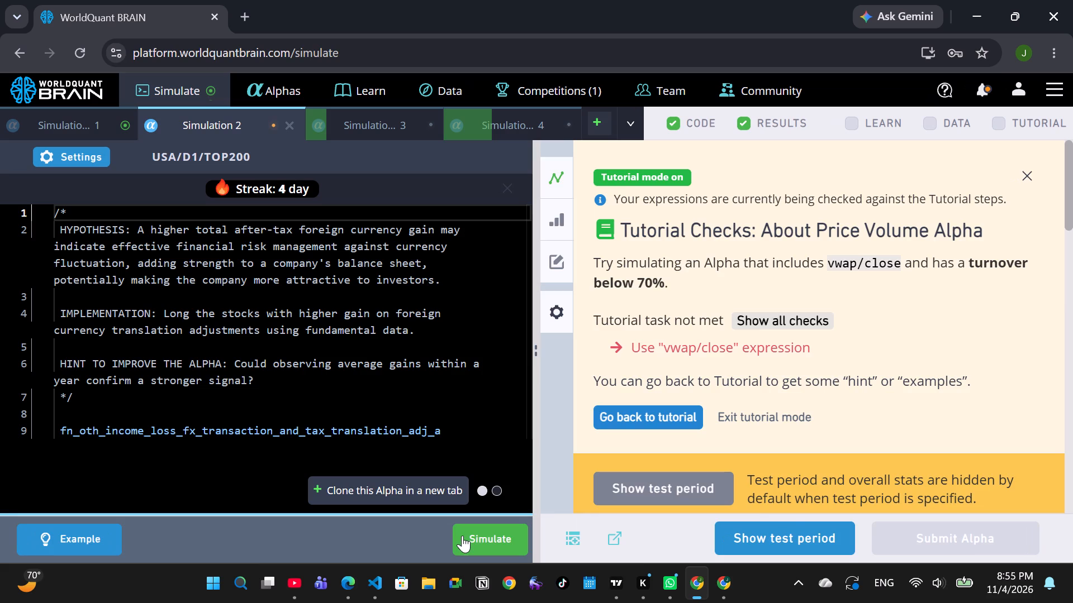
click(462, 535)
Set Simulation 1's universe to TOP500, neutralization to Industry and decay to 15.
click(92, 131)
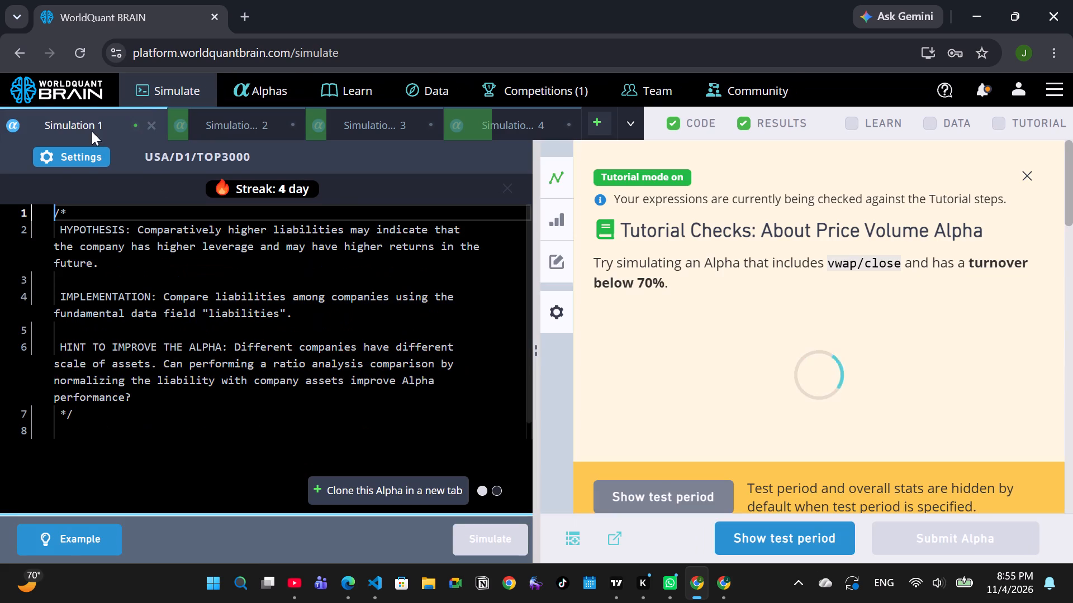
click(77, 157)
click(439, 341)
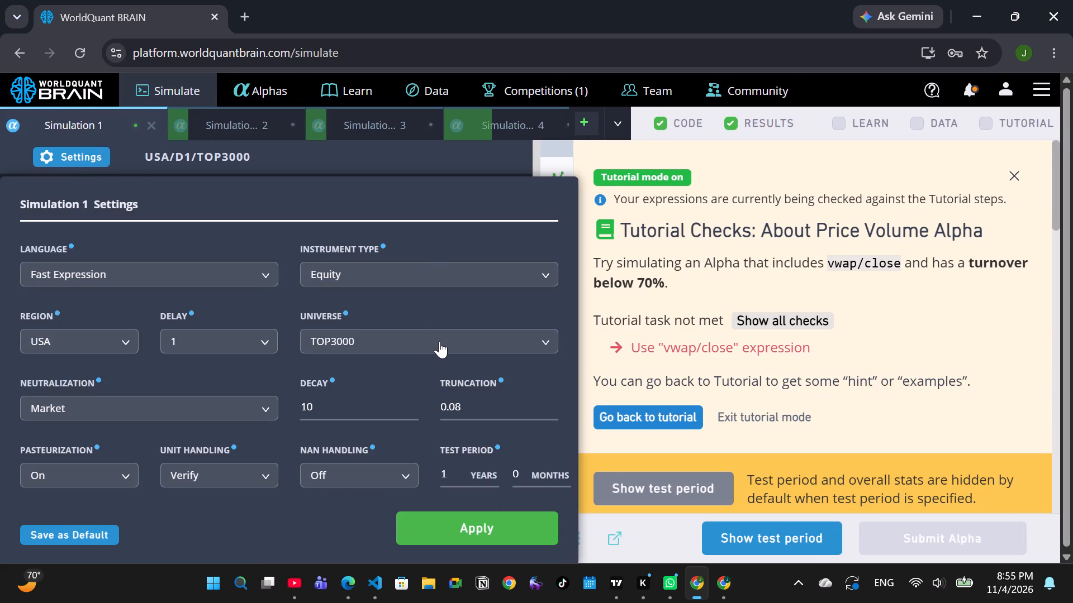
click(361, 437)
click(254, 412)
click(105, 507)
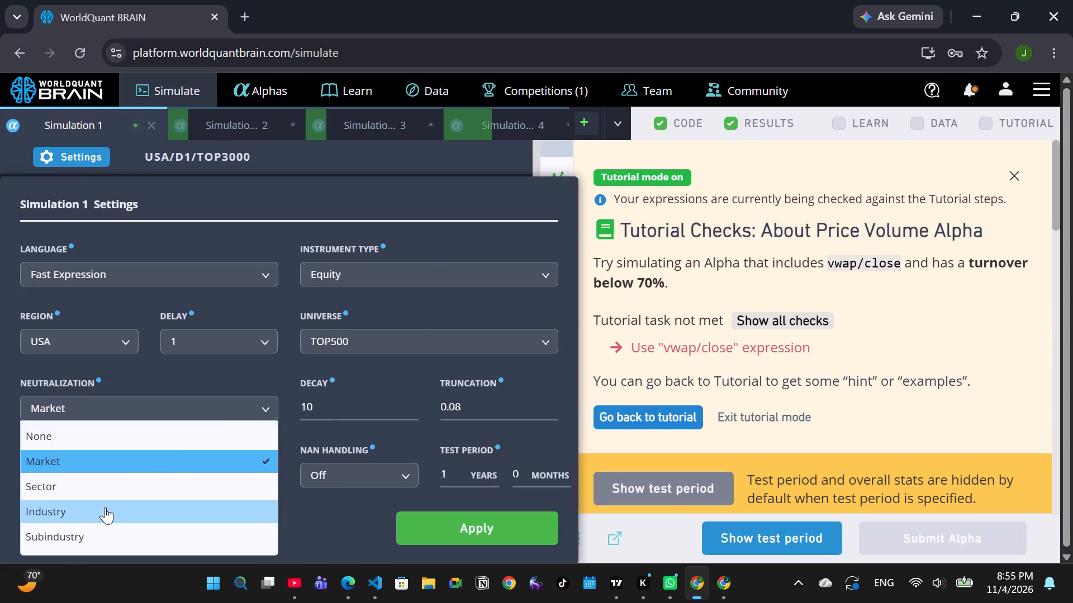
triple_click(409, 404)
double_click(409, 404)
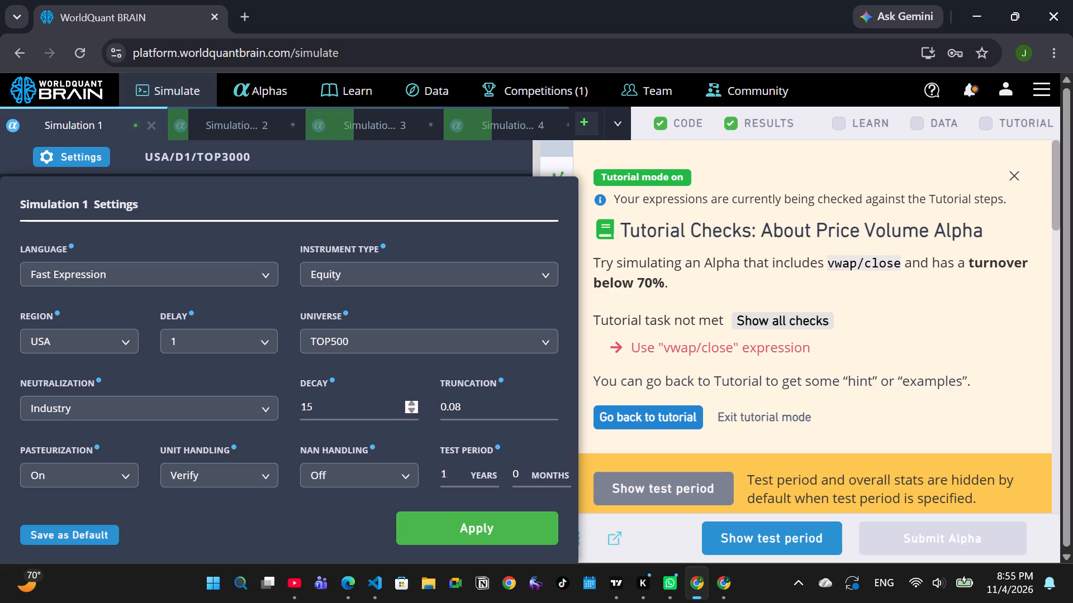
Apply the edited settings to Simulation 1.
click(478, 531)
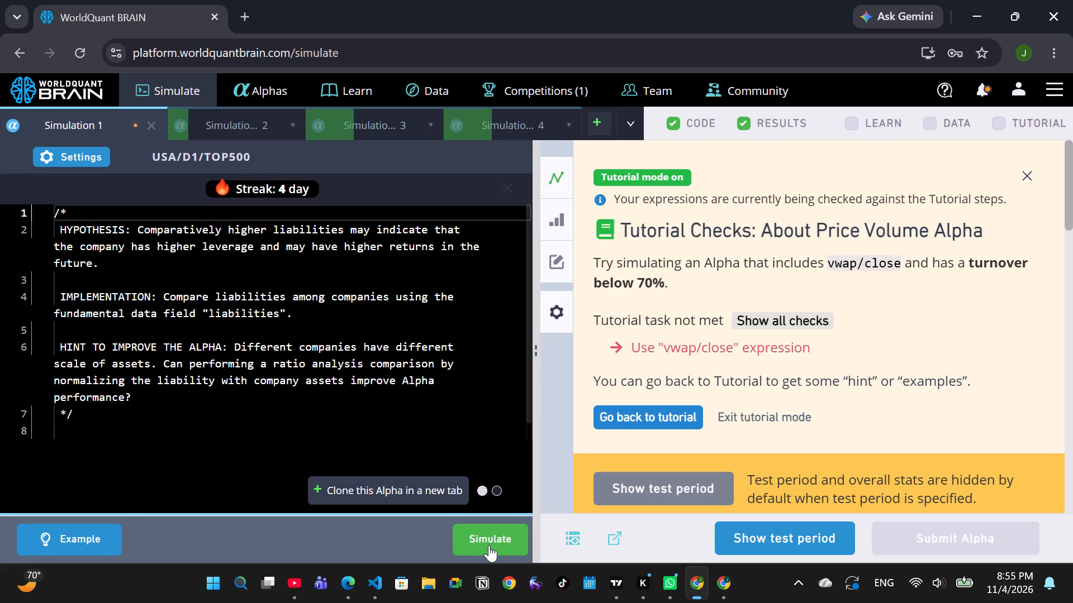
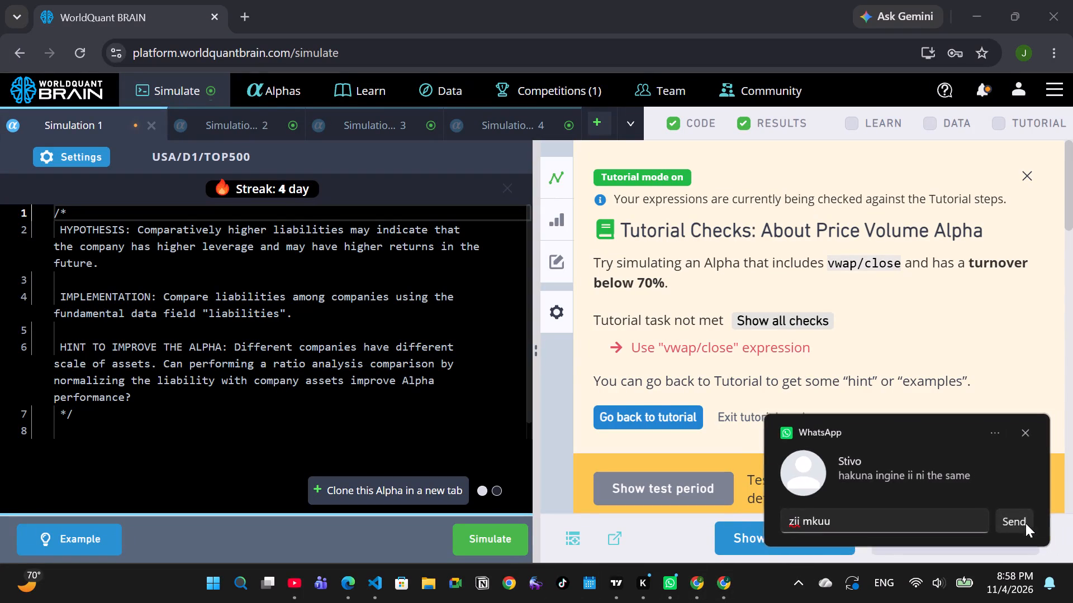
Reveal Simulation 4's test period results and submit its alpha, checking the IS testing status.
click(493, 126)
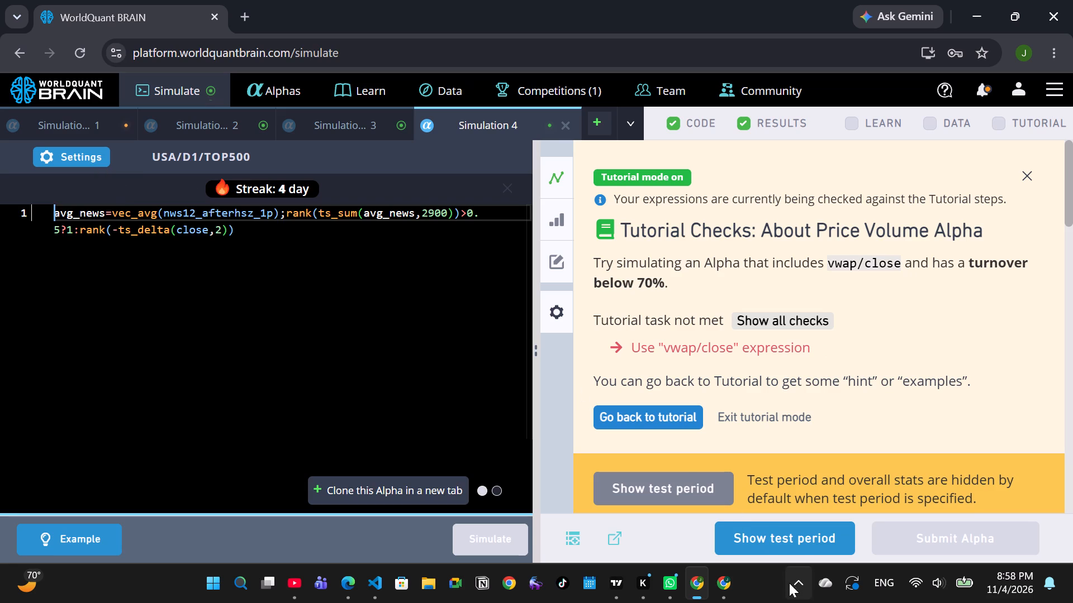
click(779, 551)
scroll(819, 460, down, 2)
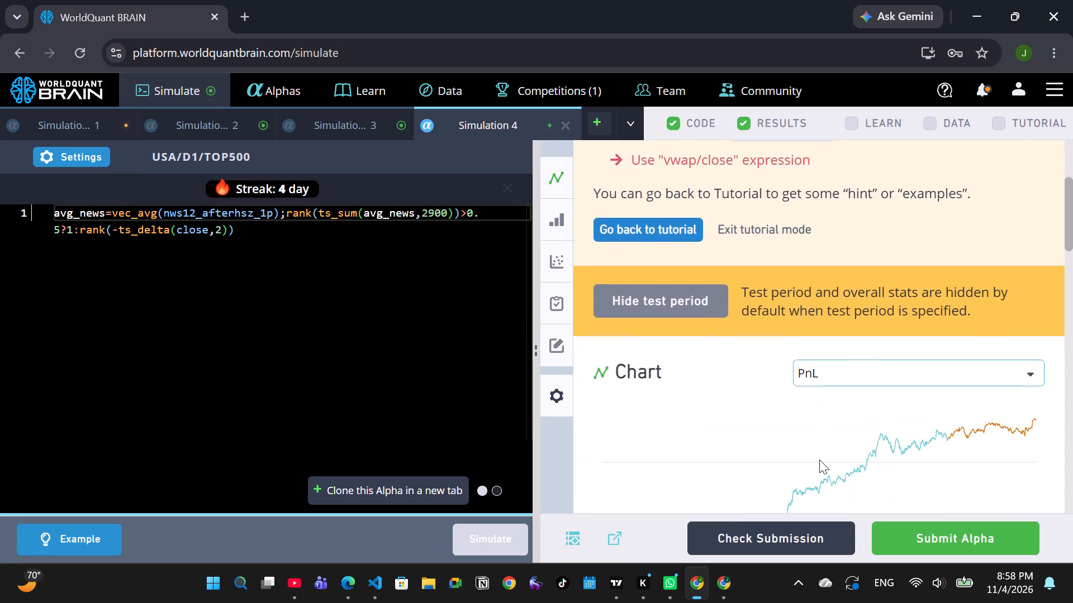
scroll(819, 460, down, 2)
click(953, 536)
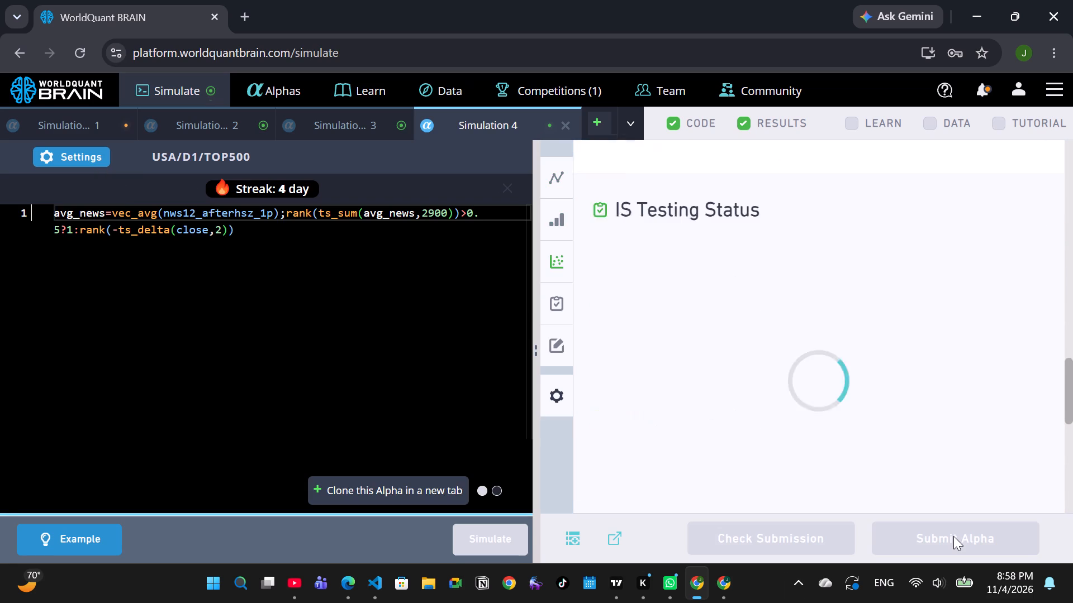
scroll(852, 390, down, 2)
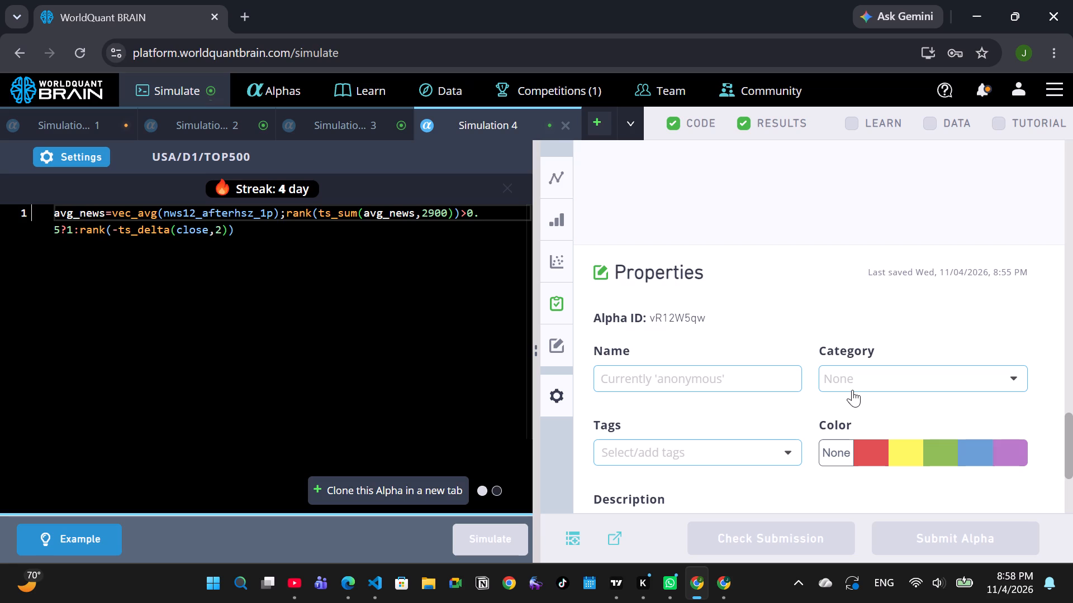
Set Simulation 3's decay to 19 and its neutralization to Industry, and rerun the simulation.
scroll(852, 390, down, 1)
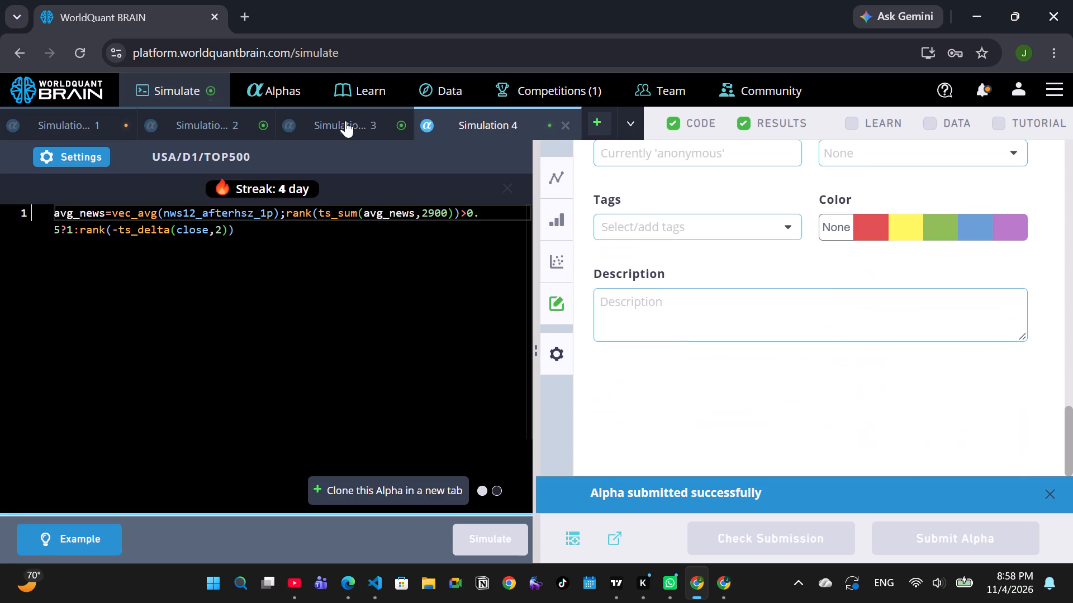
click(331, 120)
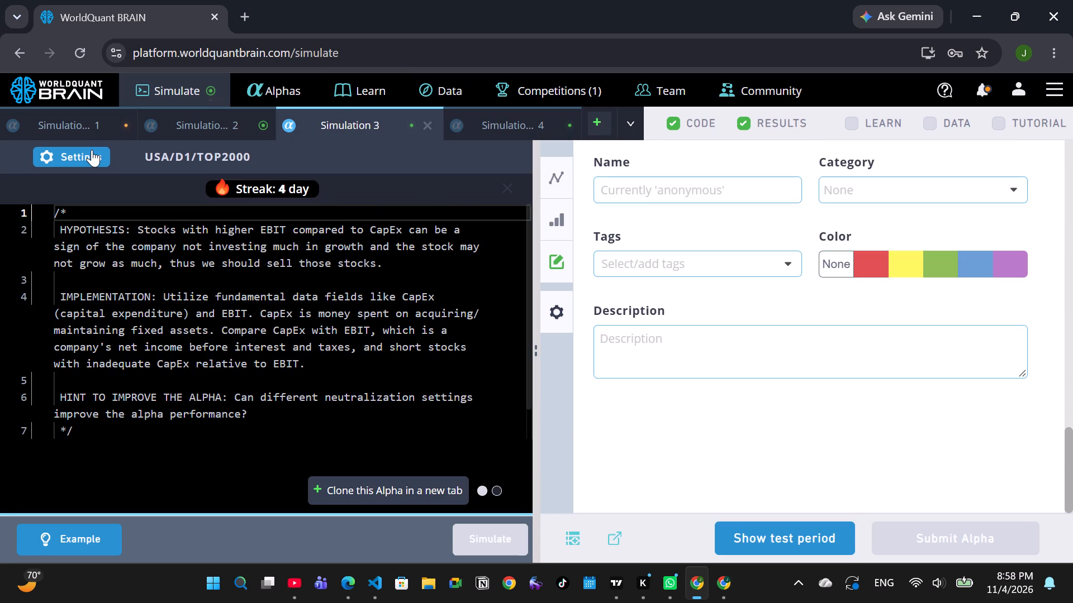
click(92, 150)
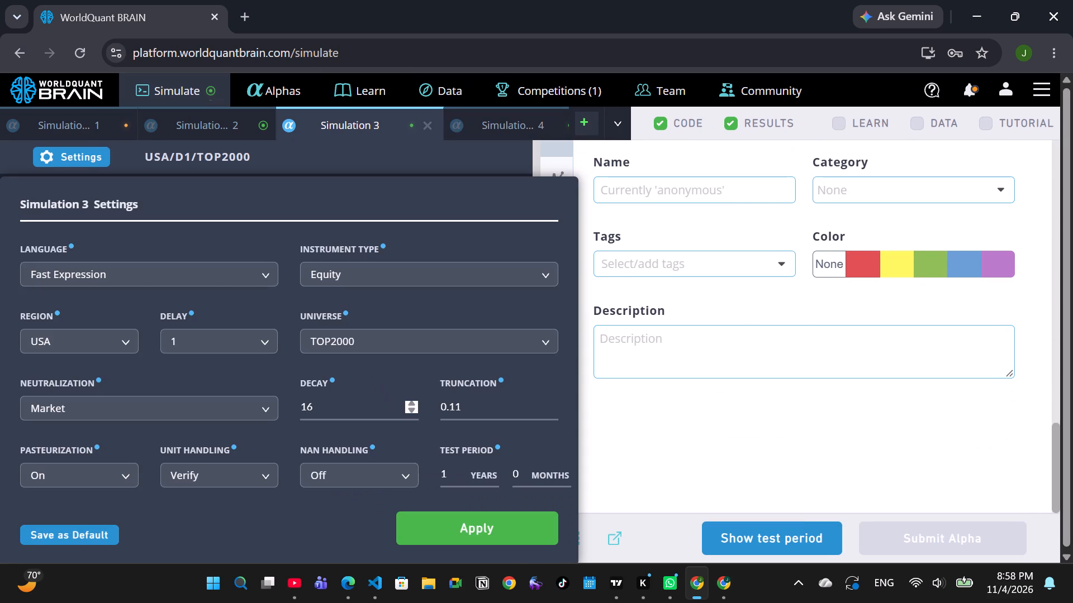
triple_click(411, 403)
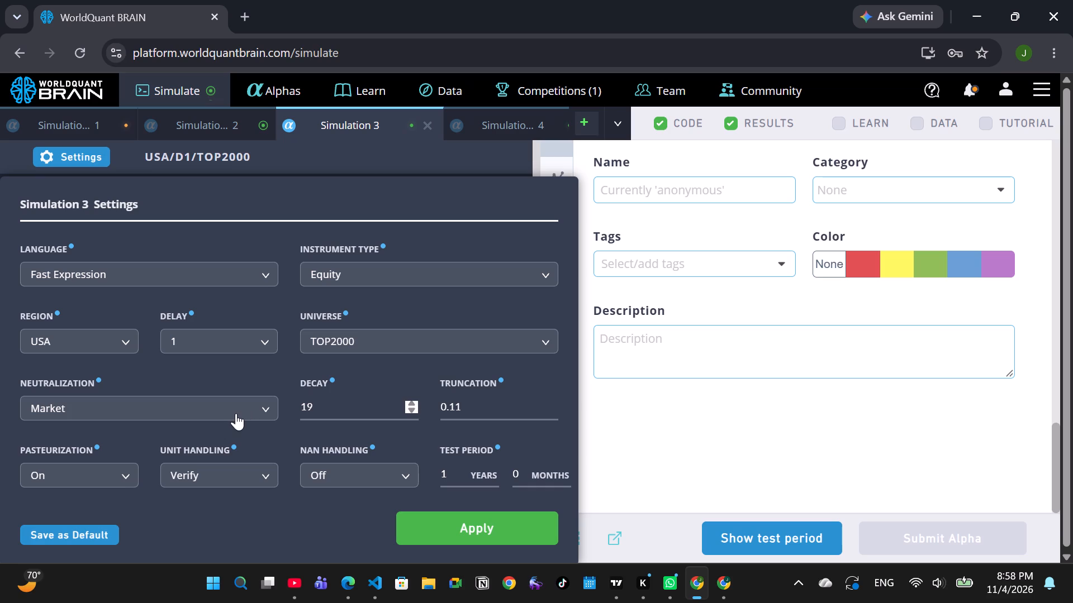
click(236, 413)
click(101, 502)
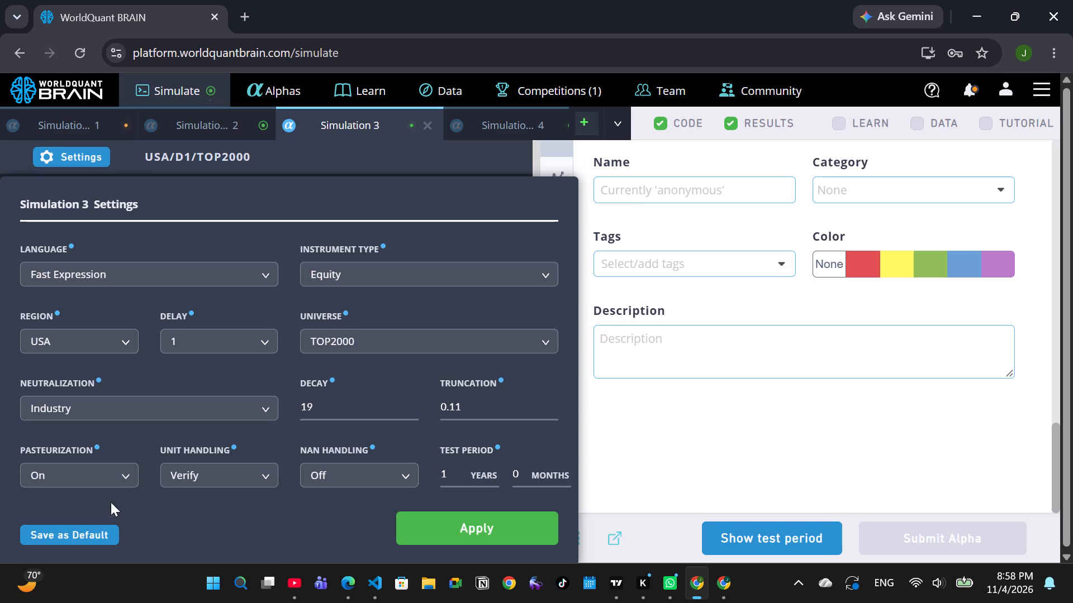
click(428, 527)
click(479, 540)
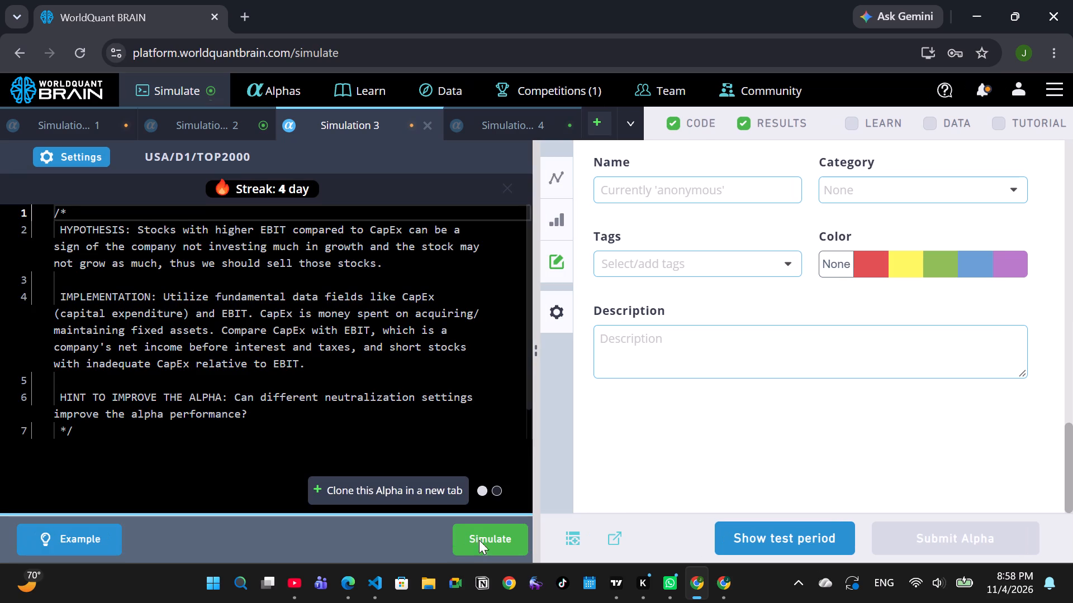
Change Simulation 2's neutralization to Industry and rerun the simulation.
click(207, 122)
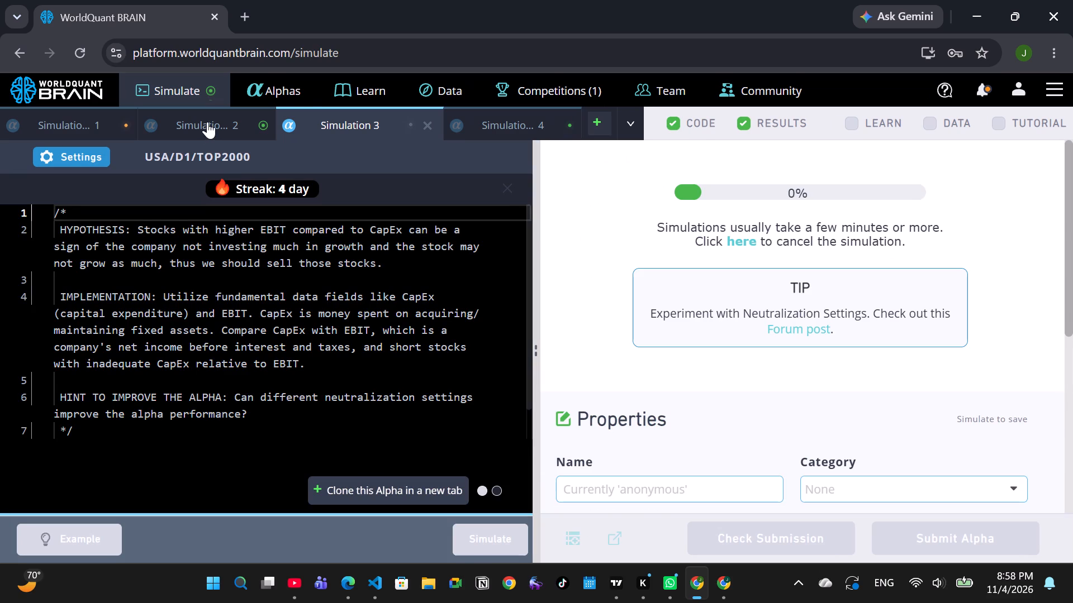
click(64, 148)
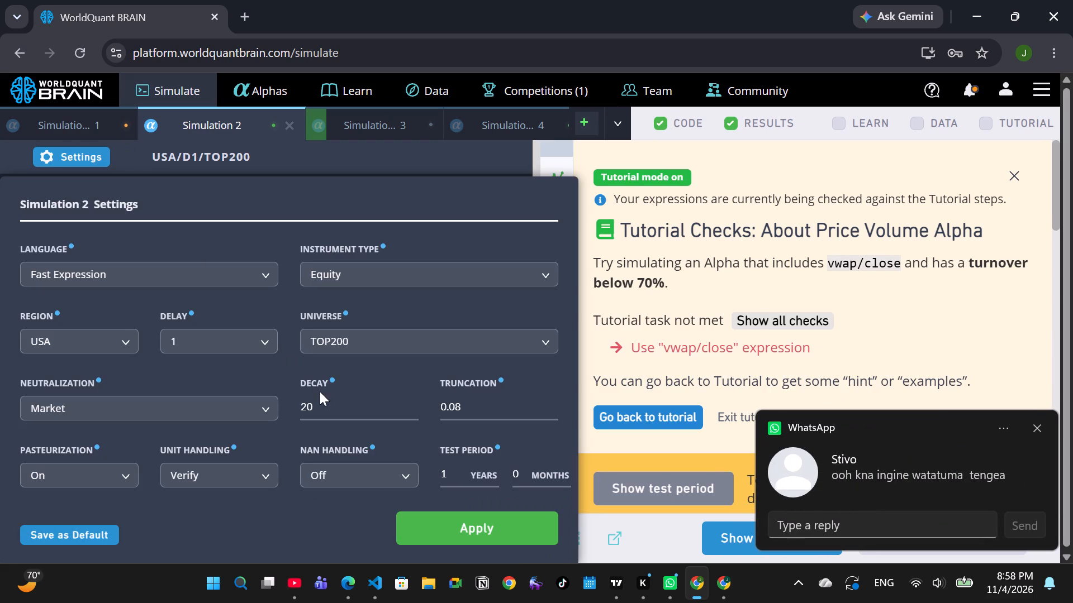
click(271, 414)
click(99, 502)
click(415, 533)
click(483, 541)
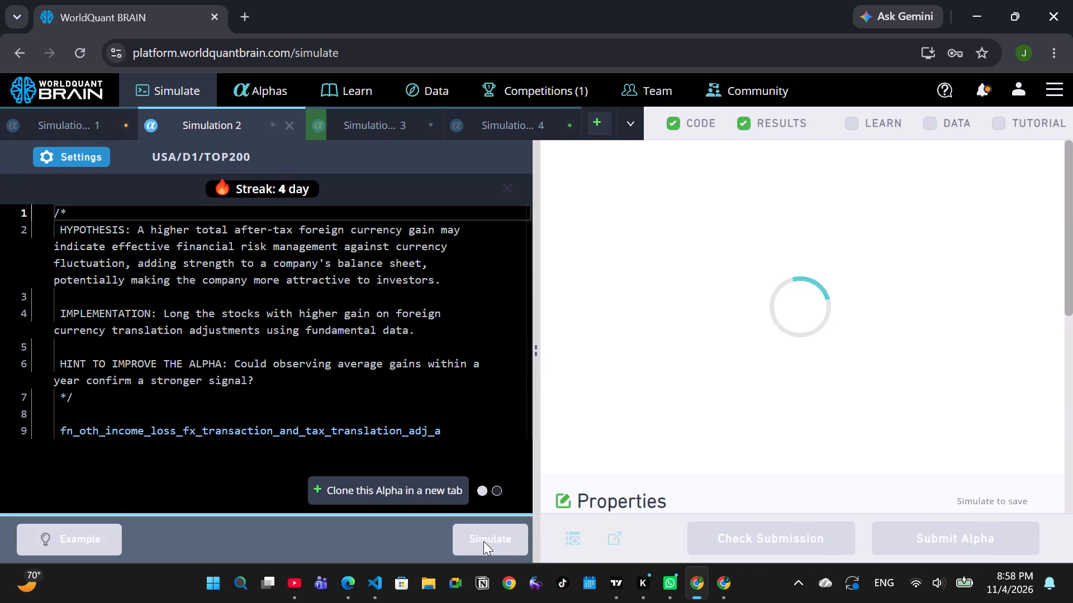
Change Simulation 1's neutralization to Subindustry and run the simulation.
click(100, 137)
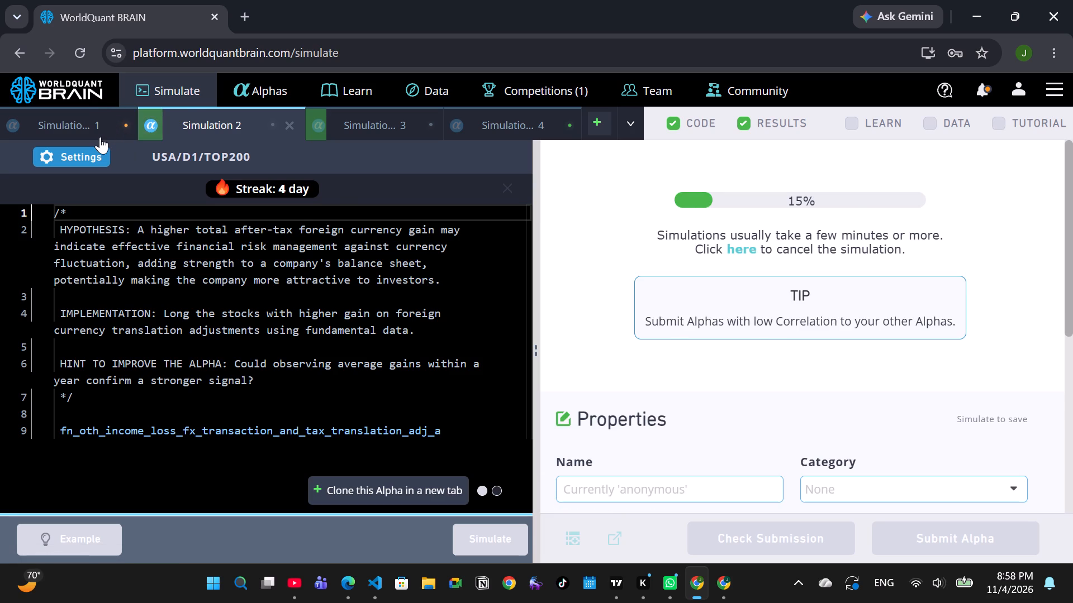
click(76, 159)
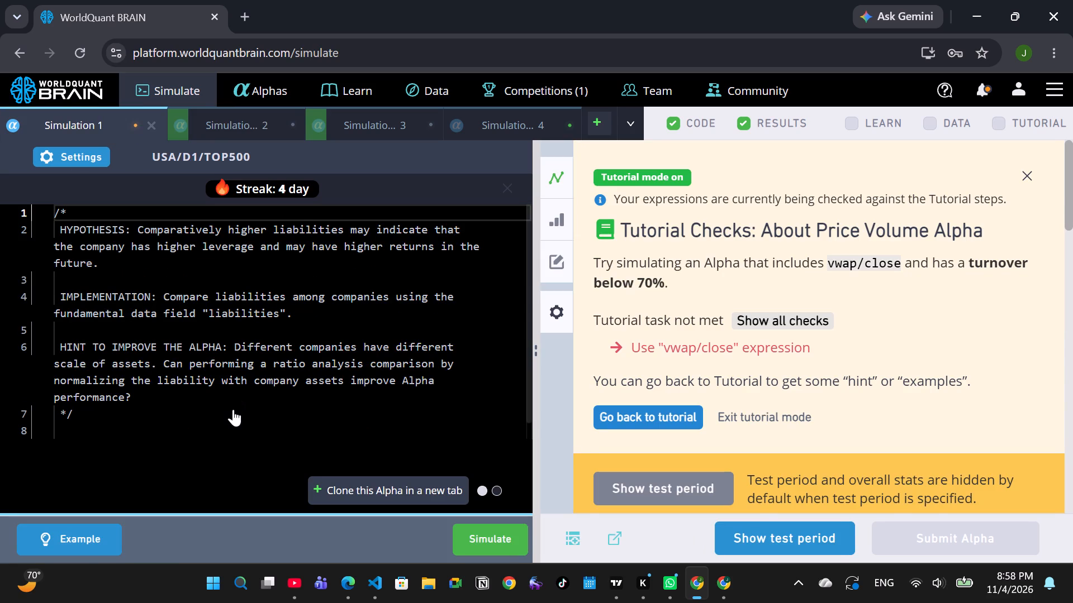
click(233, 409)
click(129, 528)
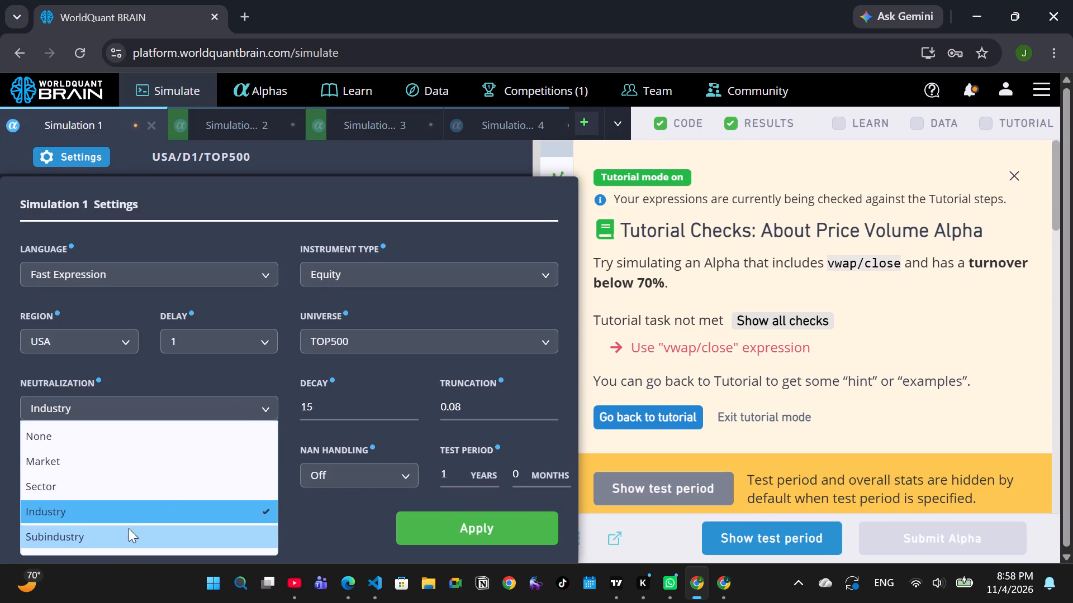
click(466, 518)
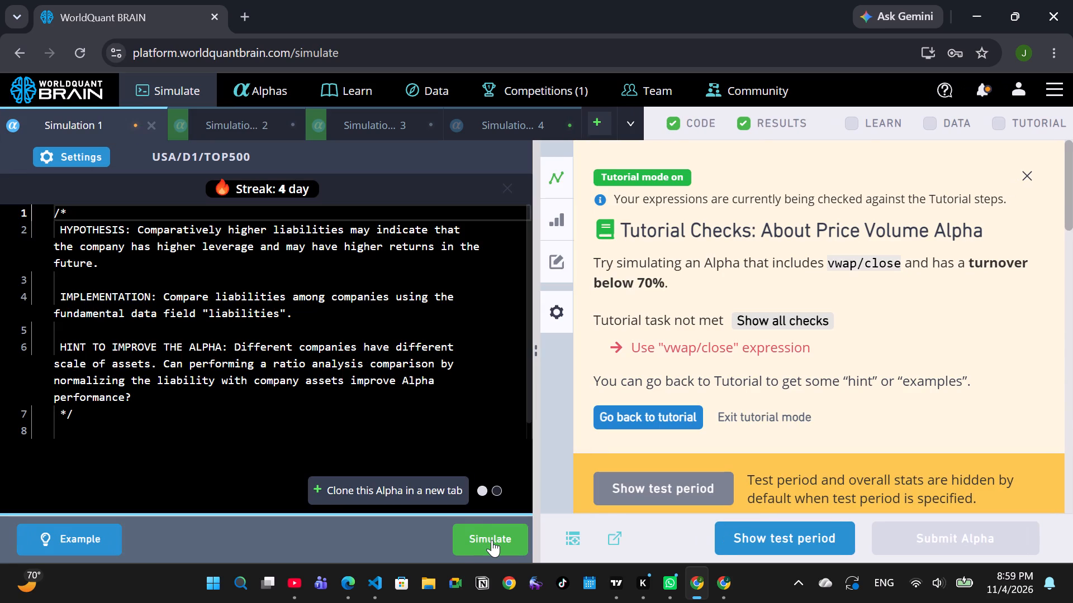
click(492, 540)
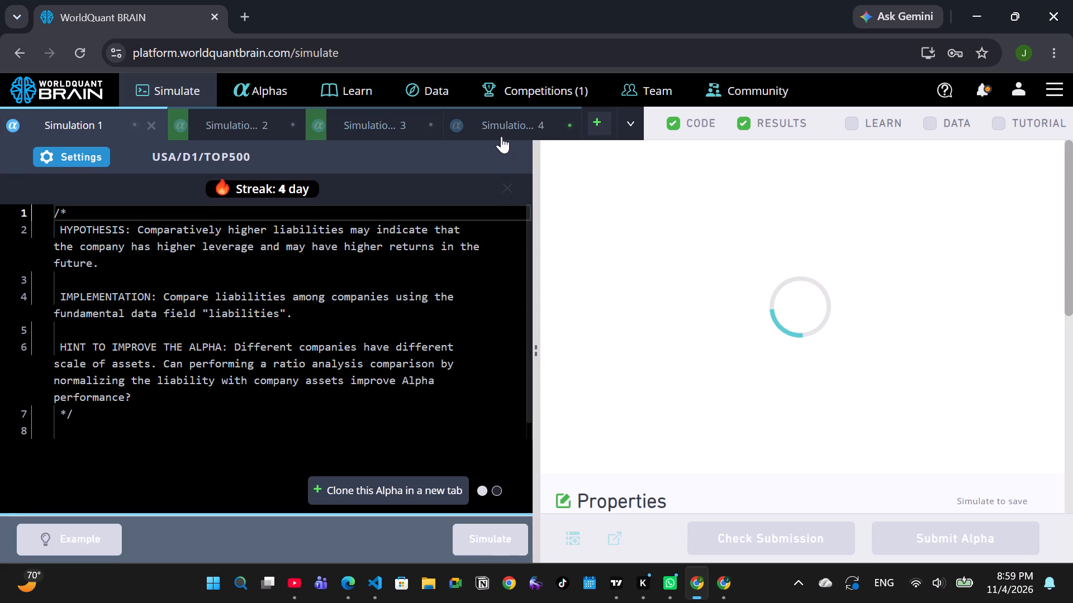
Raise Simulation 4's decay slightly, apply the settings, and try to rerun the simulation.
click(501, 136)
scroll(729, 304, down, 2)
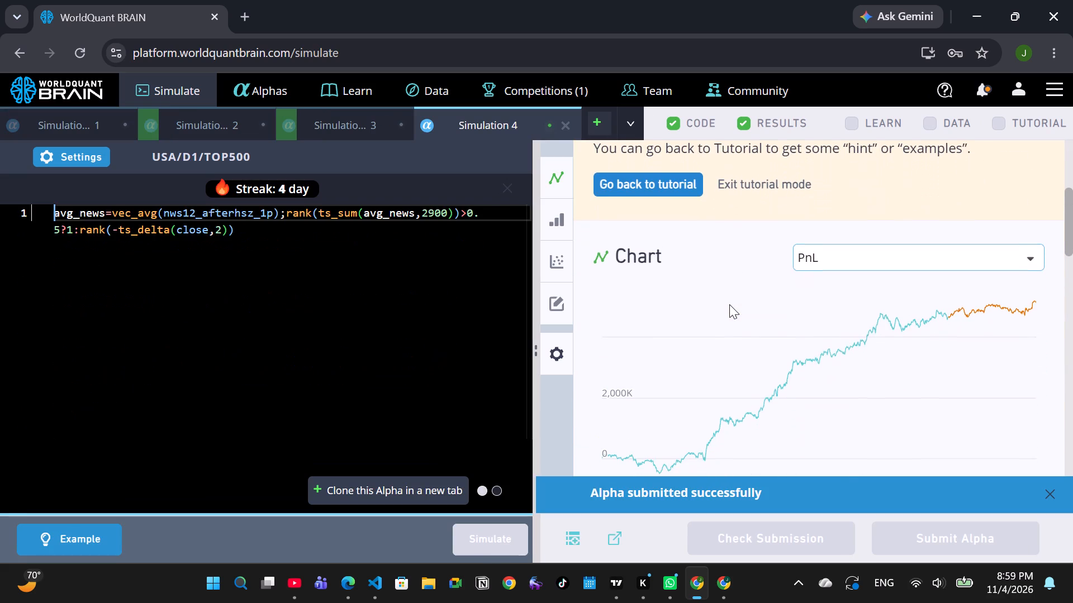
scroll(905, 401, down, 3)
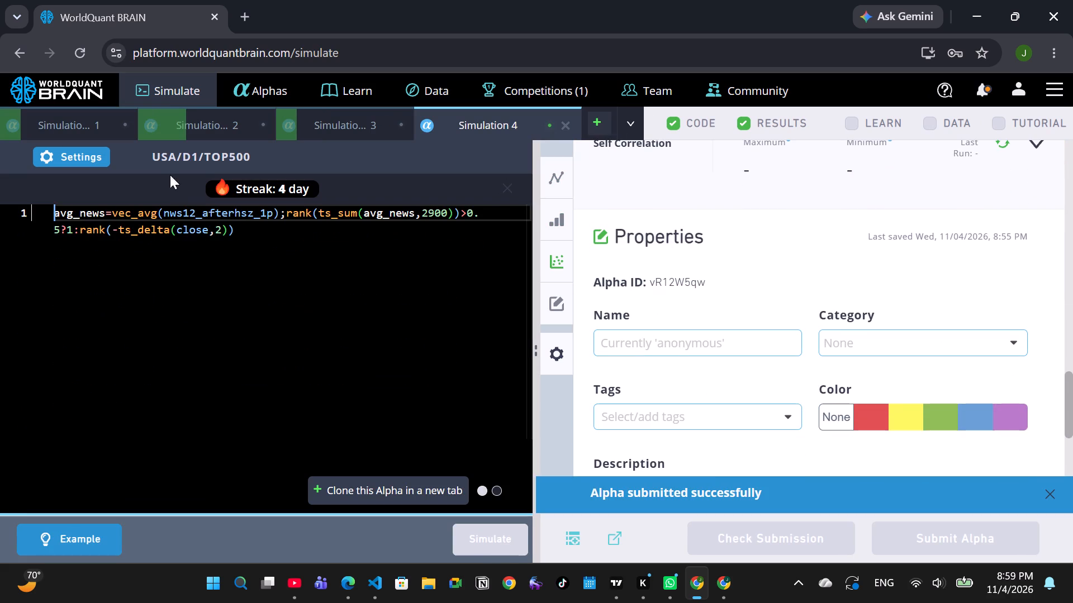
click(72, 155)
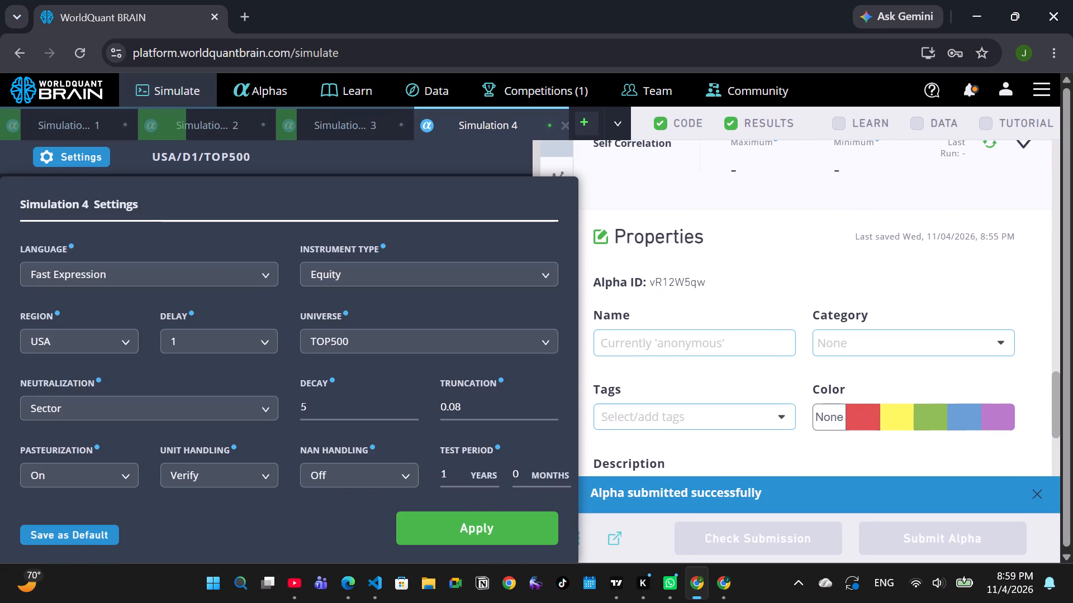
triple_click(412, 401)
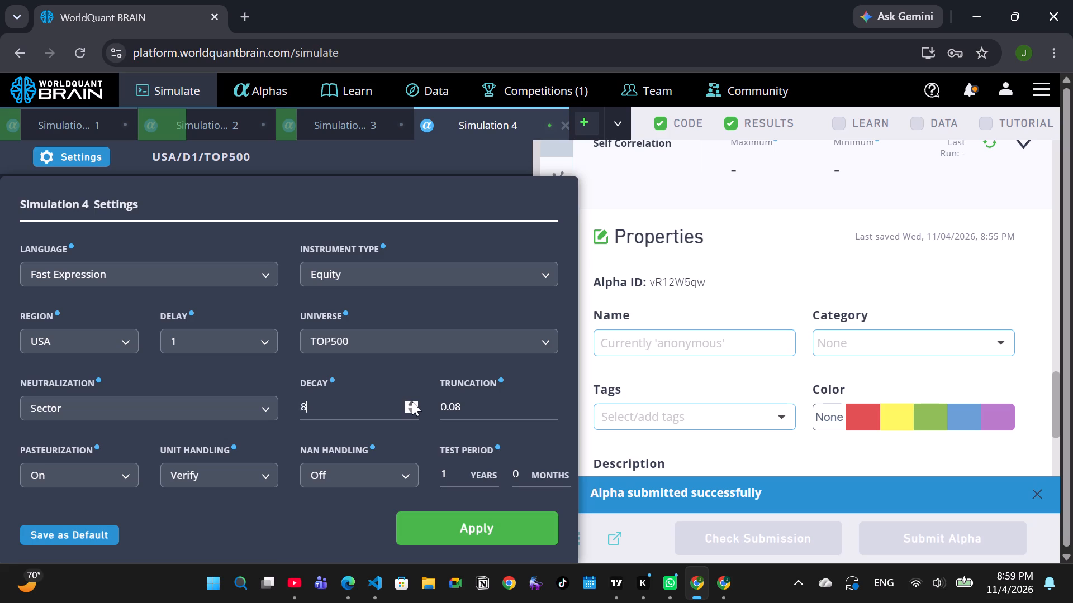
click(412, 401)
click(478, 529)
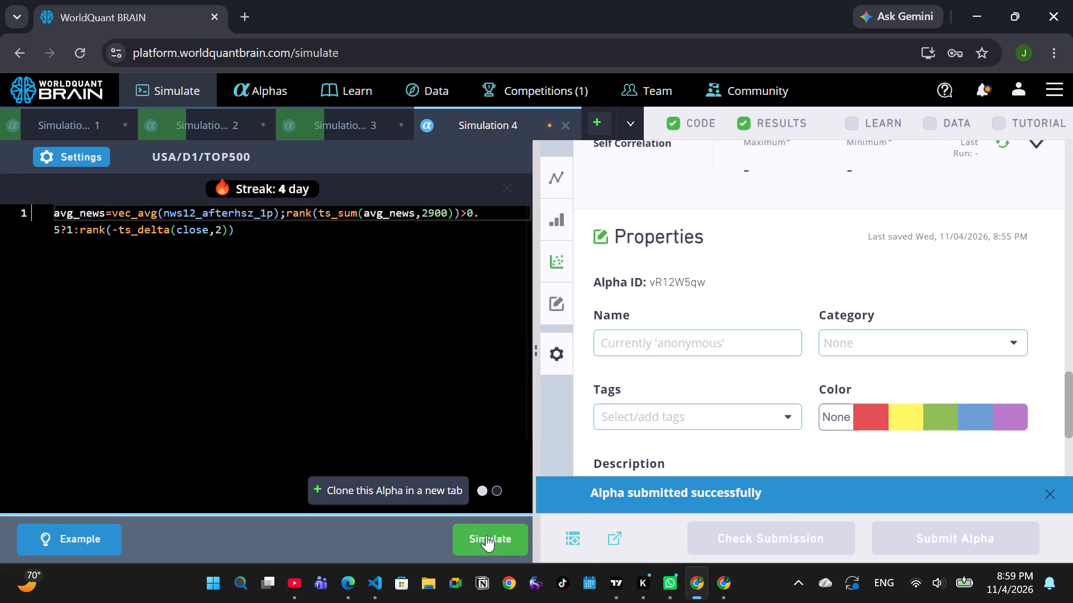
click(486, 535)
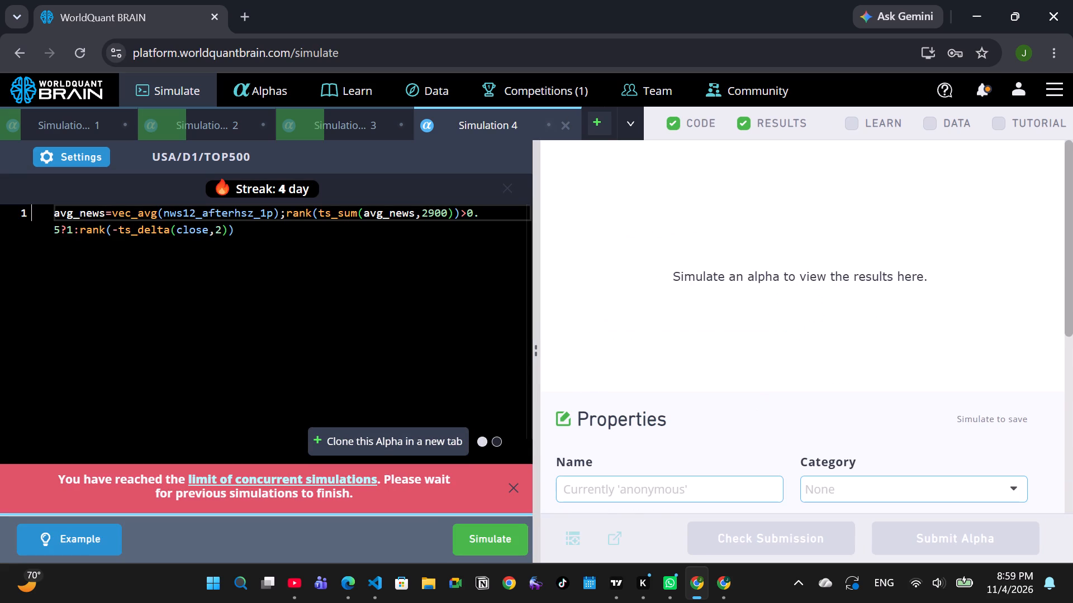
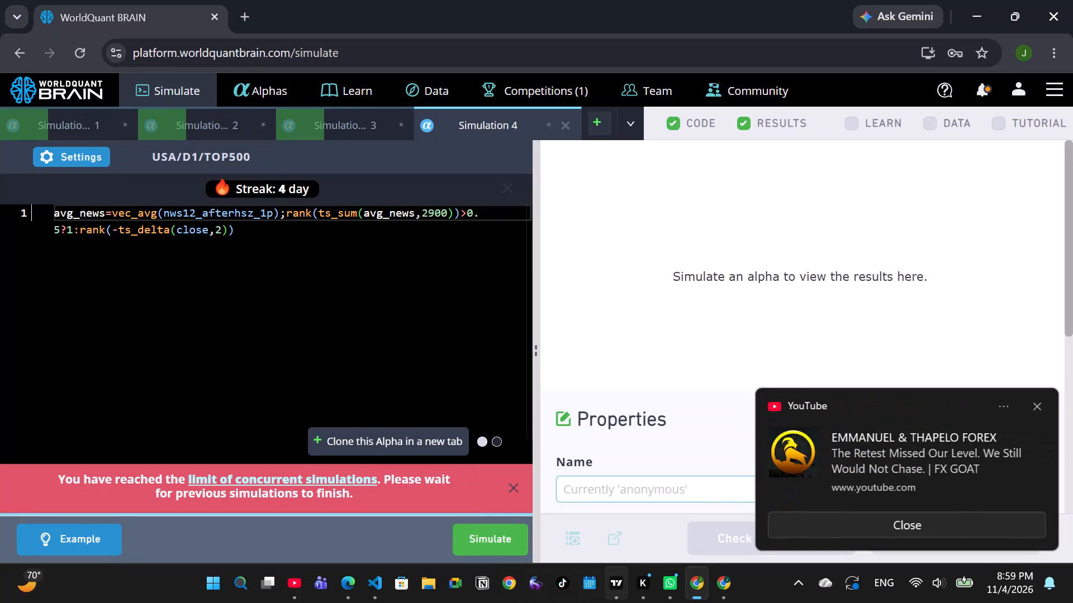
Switch to YouTube, skip the advert playing before the song Thamani Ya Wokovu, and dismiss the new-video notification.
click(303, 582)
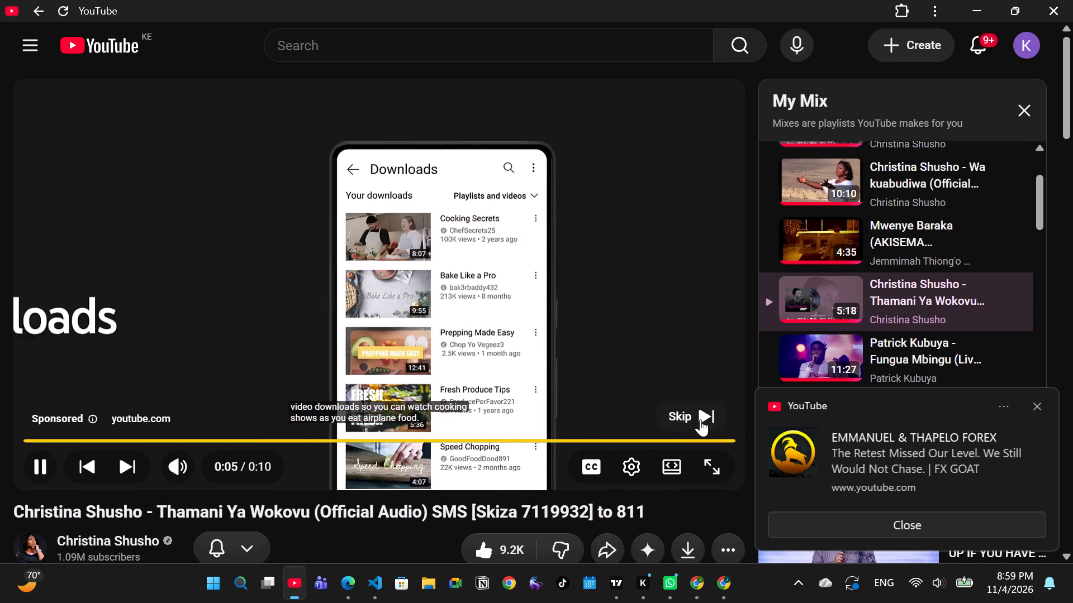
click(695, 419)
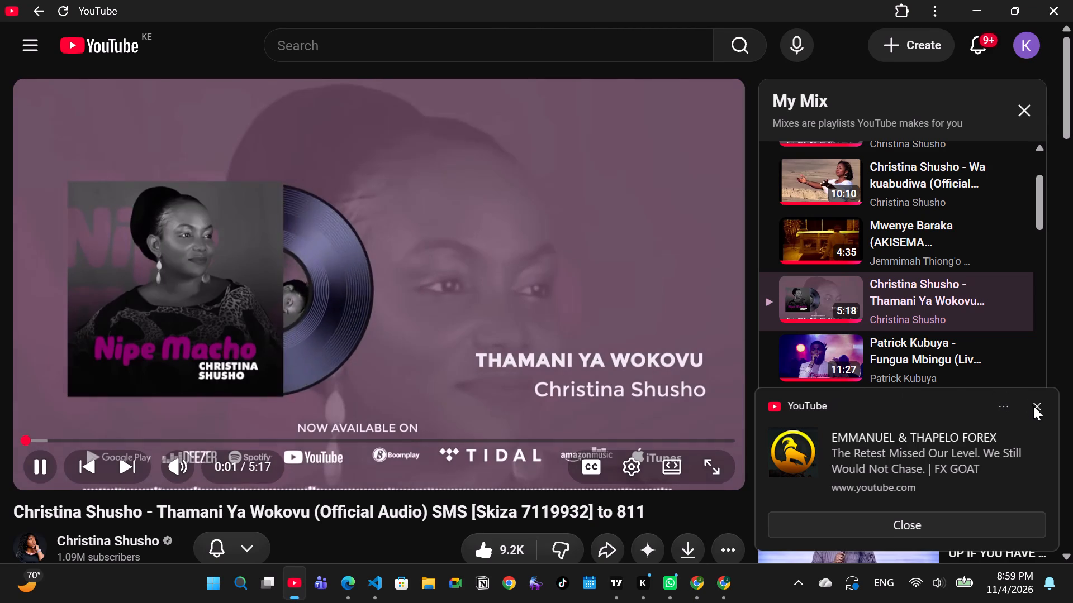
click(1041, 406)
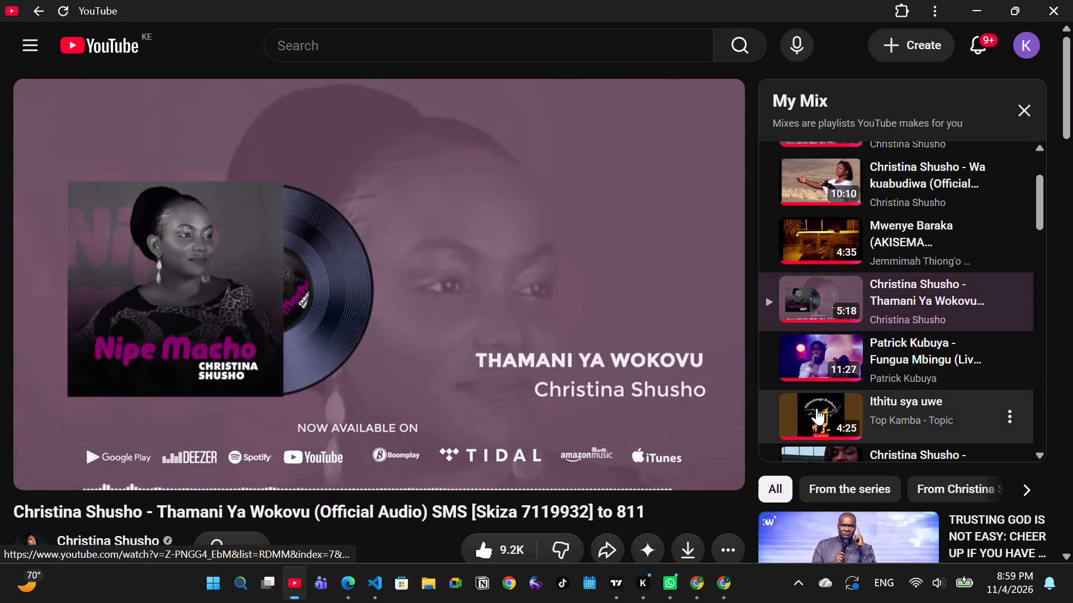
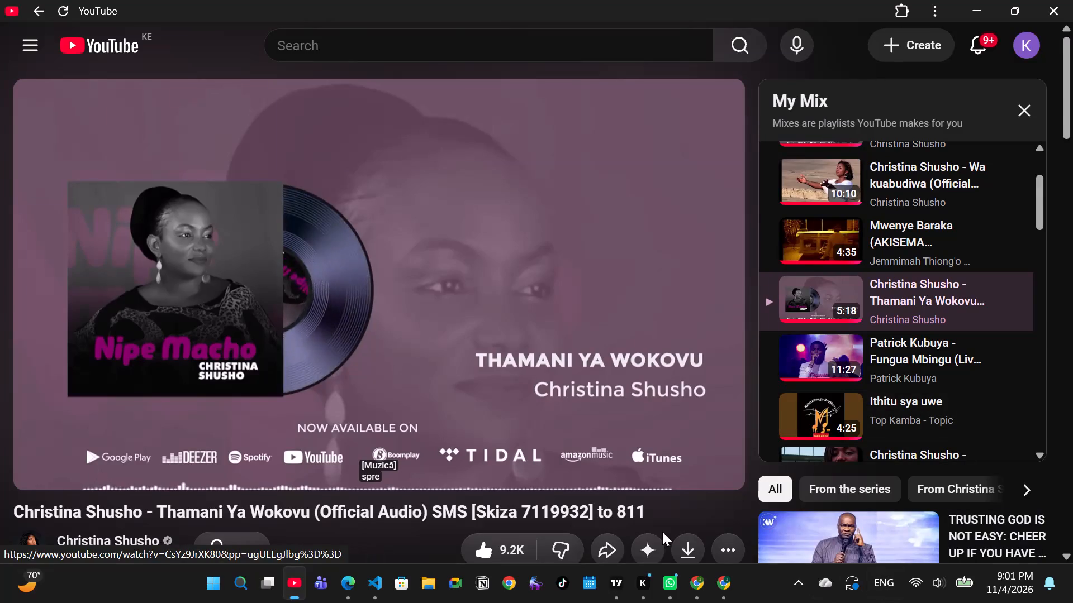
Switch back to WorldQuant BRAIN and run Simulation 4 again.
click(692, 581)
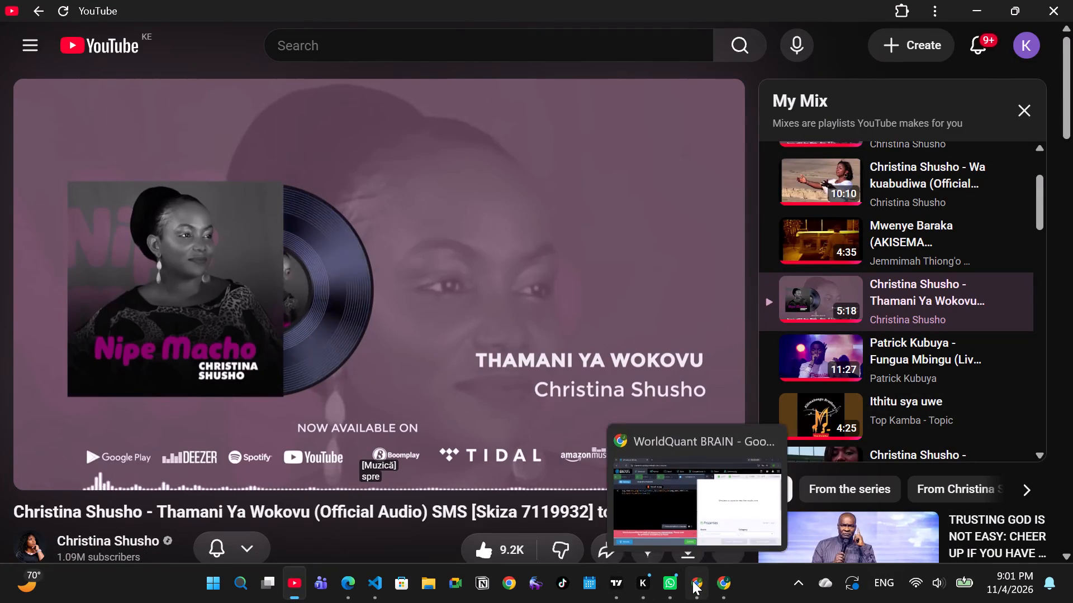
click(475, 544)
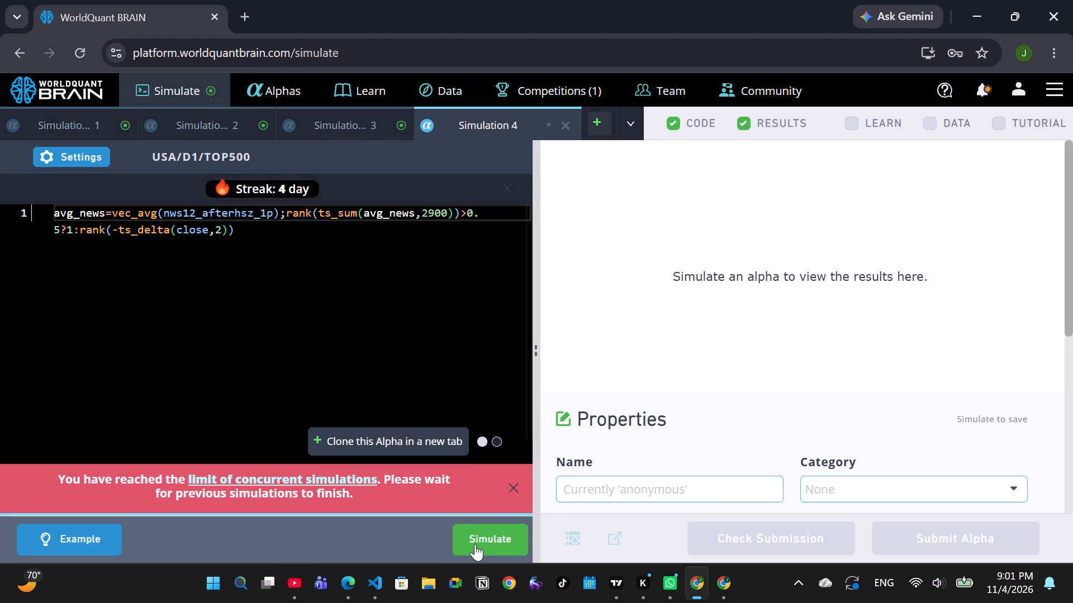
In Simulation 3, set decay to 23 and neutralization to Market, apply the settings, and rerun the simulation.
click(333, 123)
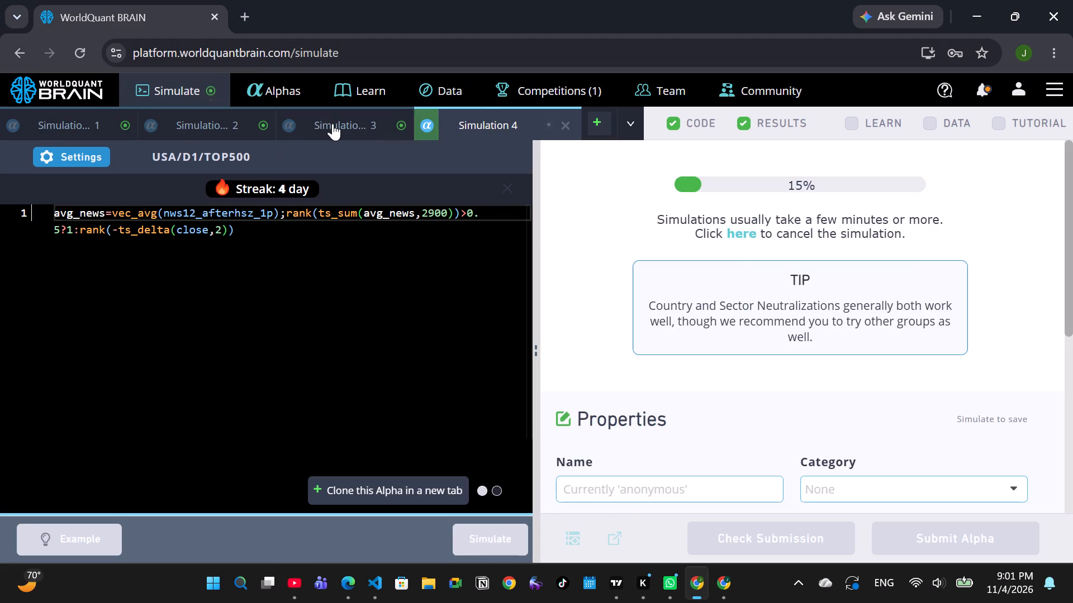
click(89, 164)
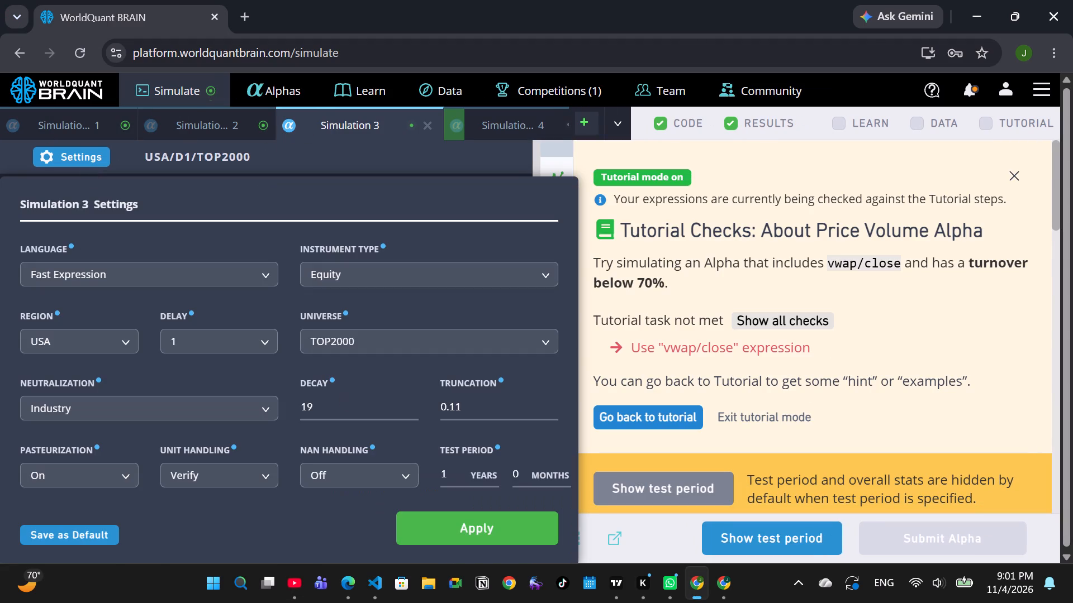
triple_click(410, 405)
click(410, 405)
click(219, 399)
click(87, 462)
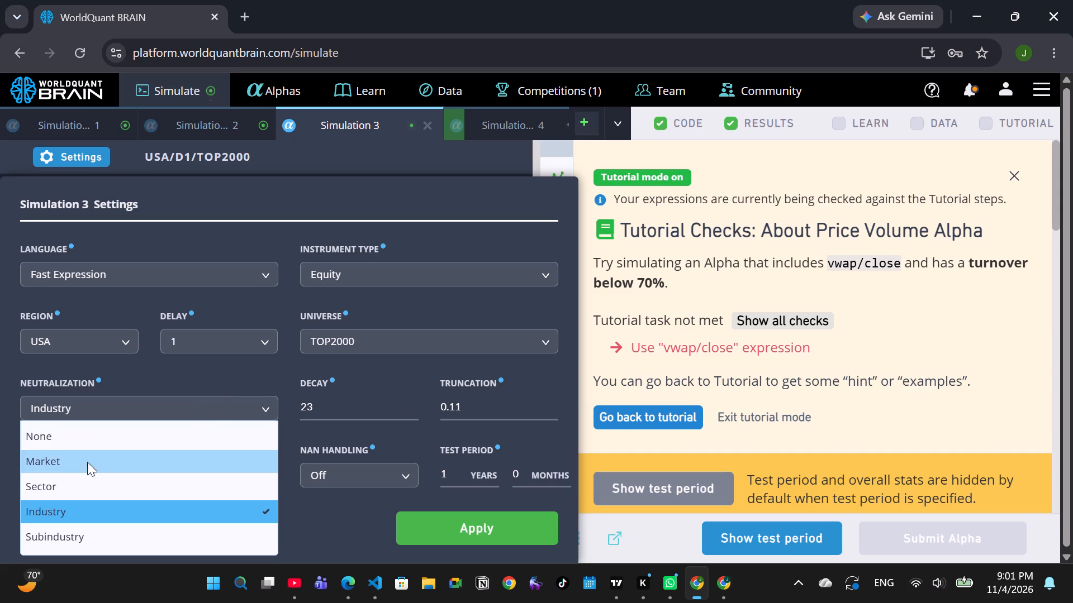
click(471, 532)
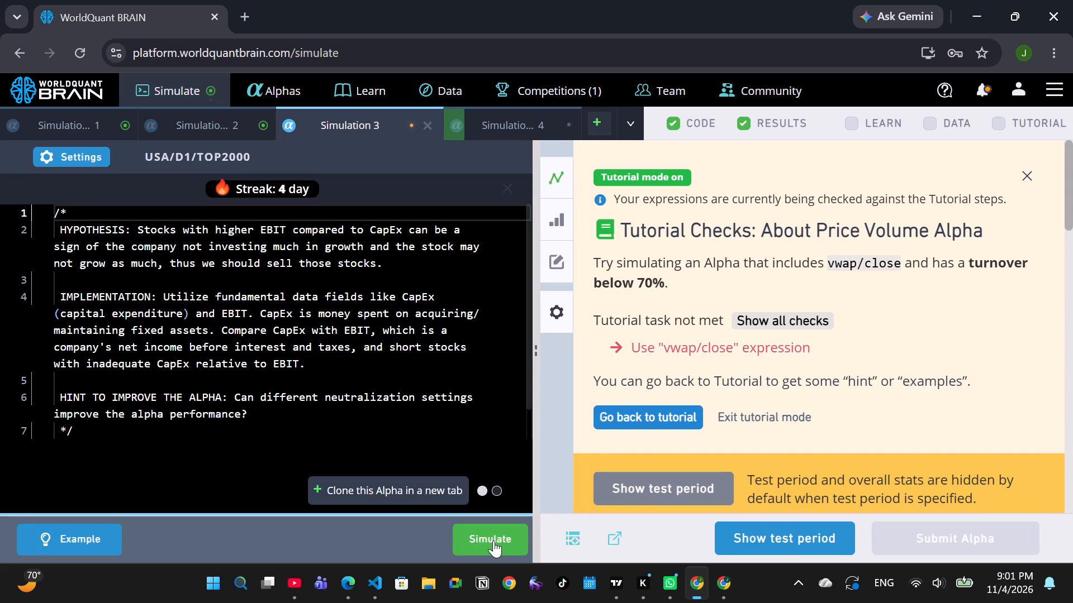
click(493, 540)
Open the simulation settings of Simulation 2.
click(205, 122)
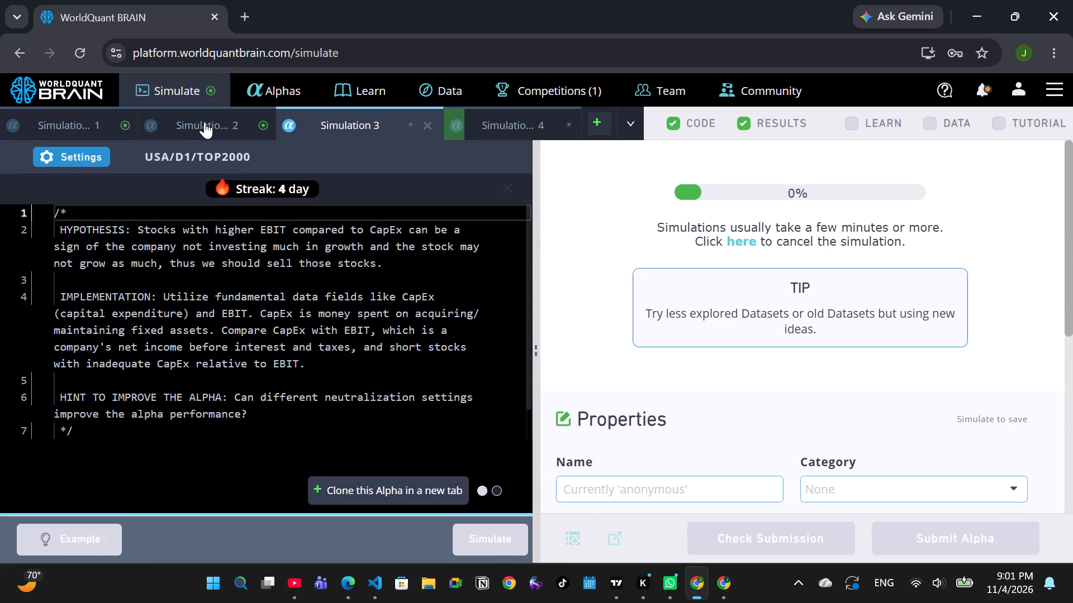
click(64, 154)
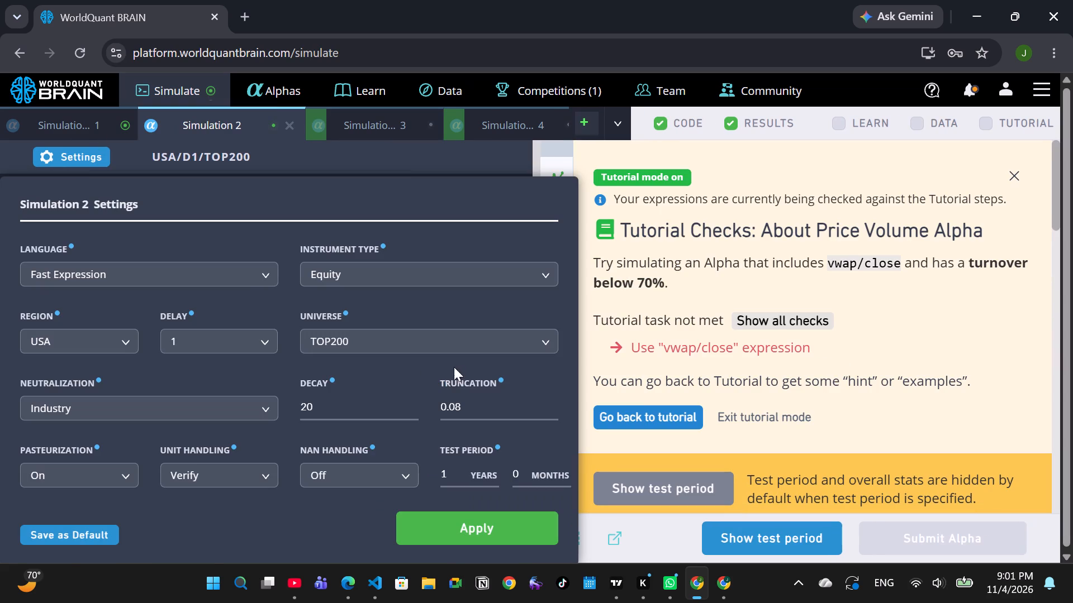
In Simulation 2, set truncation to 0.11 and neutralization to None, apply the settings, and rerun the simulation.
triple_click(551, 403)
click(225, 405)
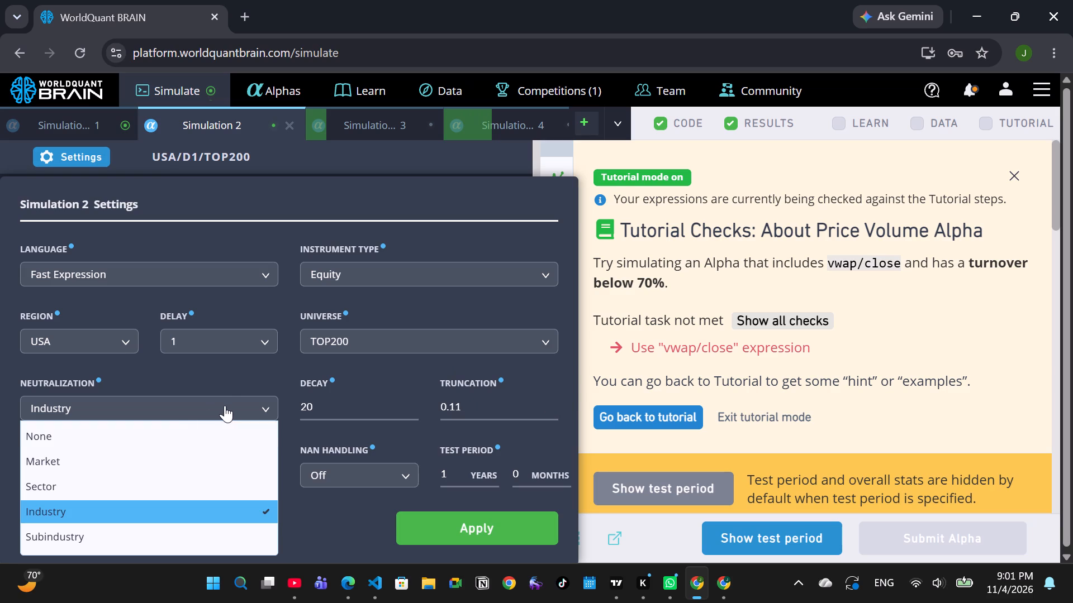
click(97, 446)
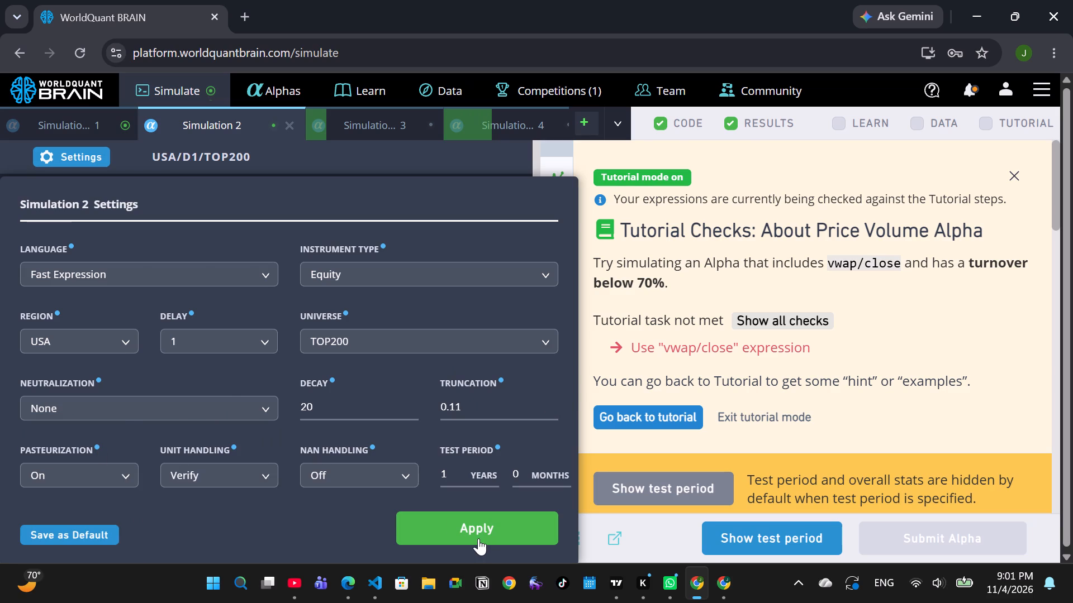
click(478, 538)
click(491, 539)
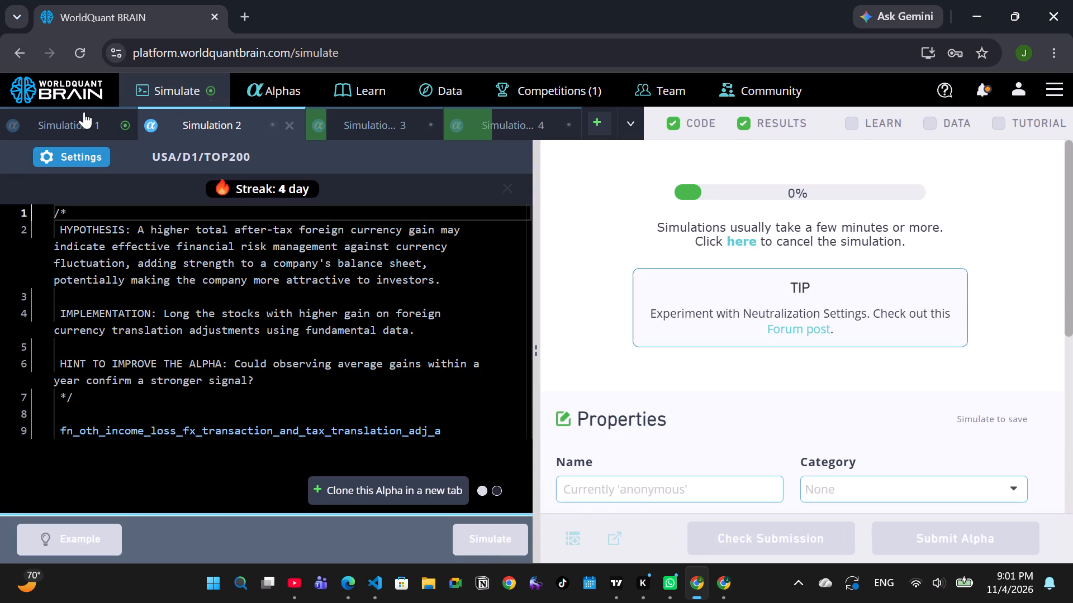
In the Simulation 1 settings, set the universe to TOP2000 and neutralization to Sector.
click(83, 123)
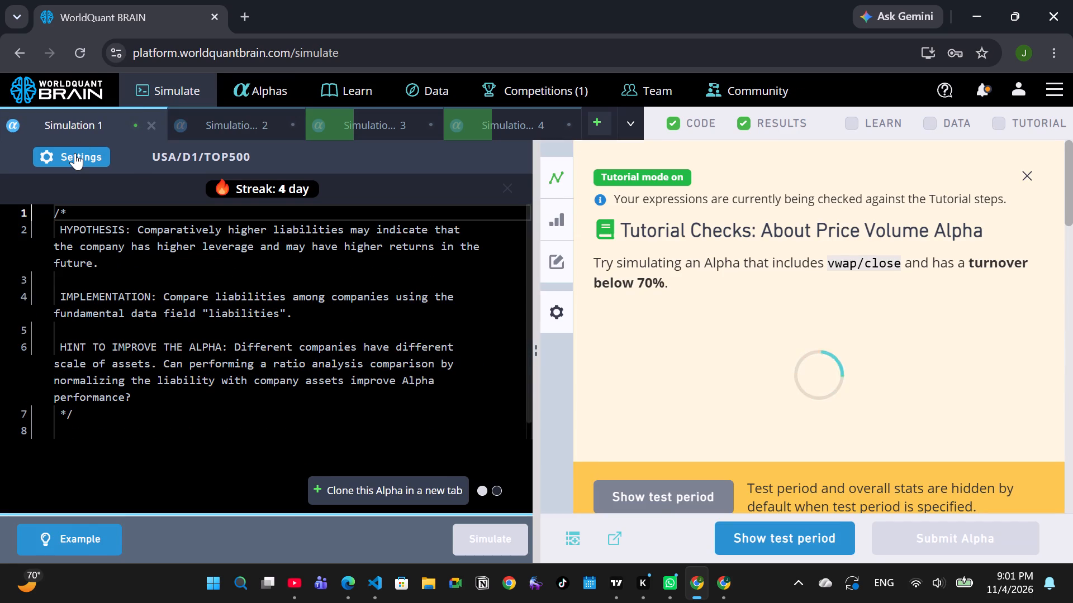
click(75, 153)
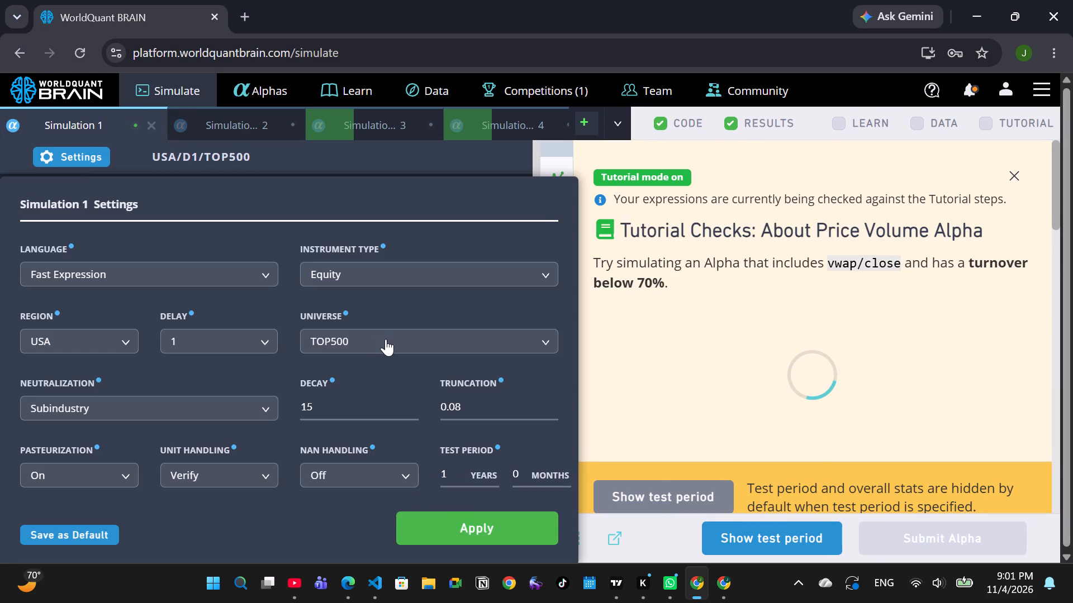
click(386, 339)
click(344, 386)
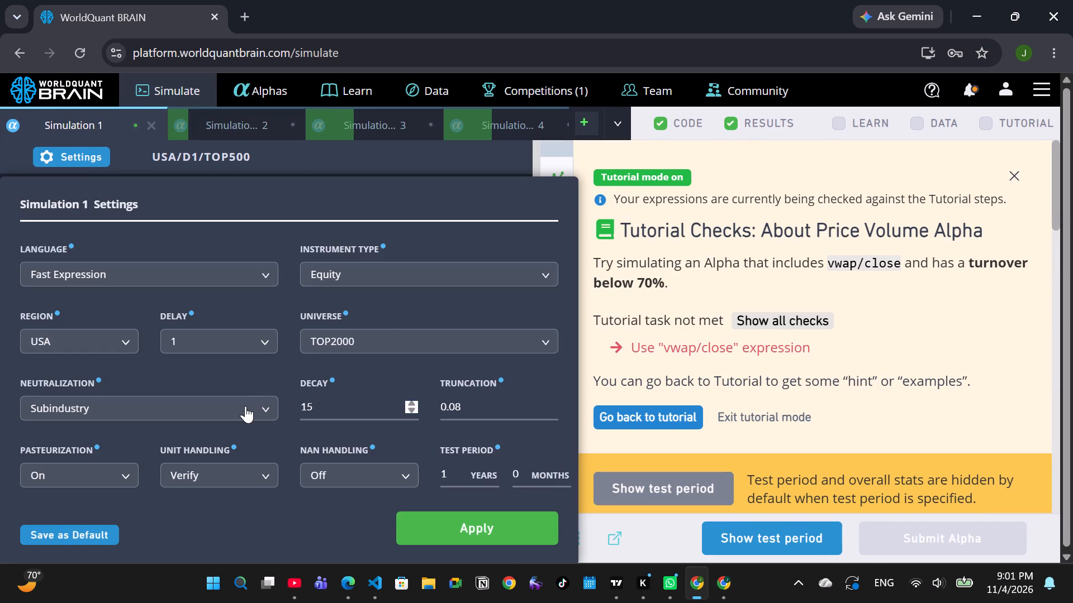
click(245, 406)
click(79, 481)
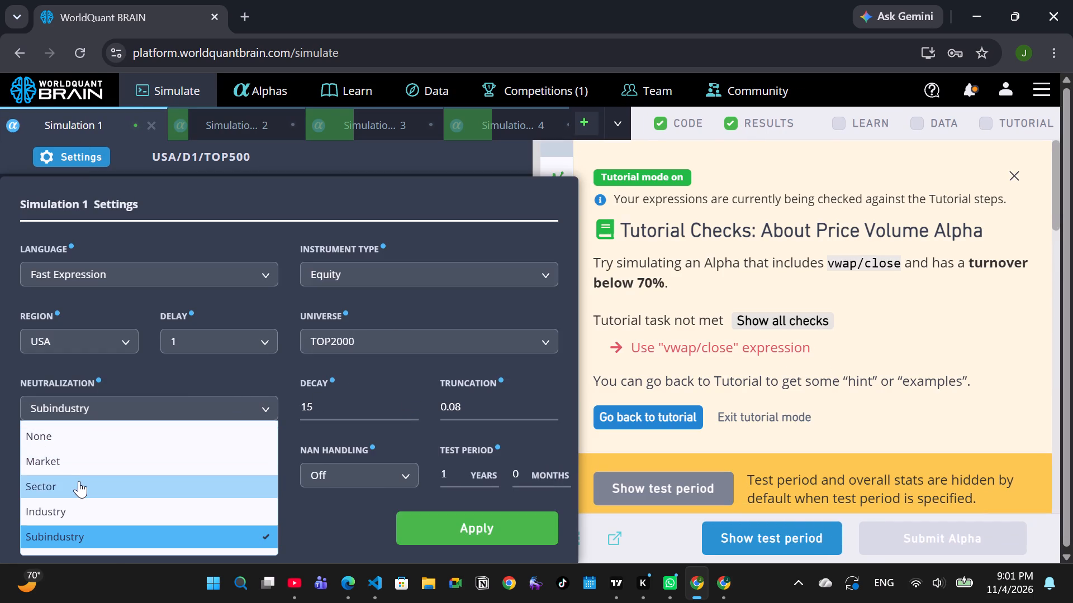
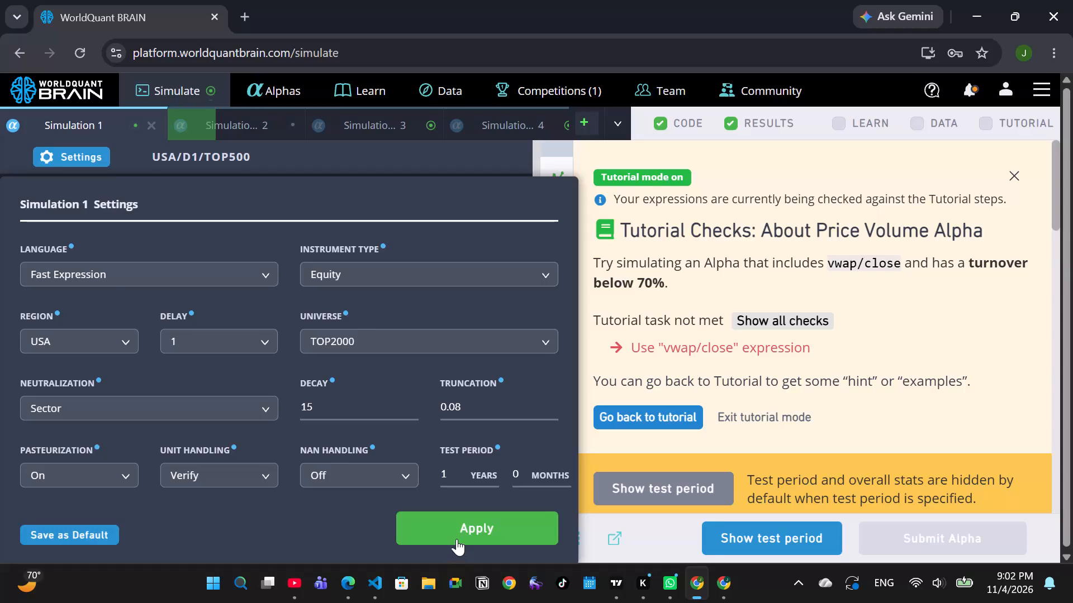
Apply the TOP2000 universe in Simulation 1's settings.
click(457, 539)
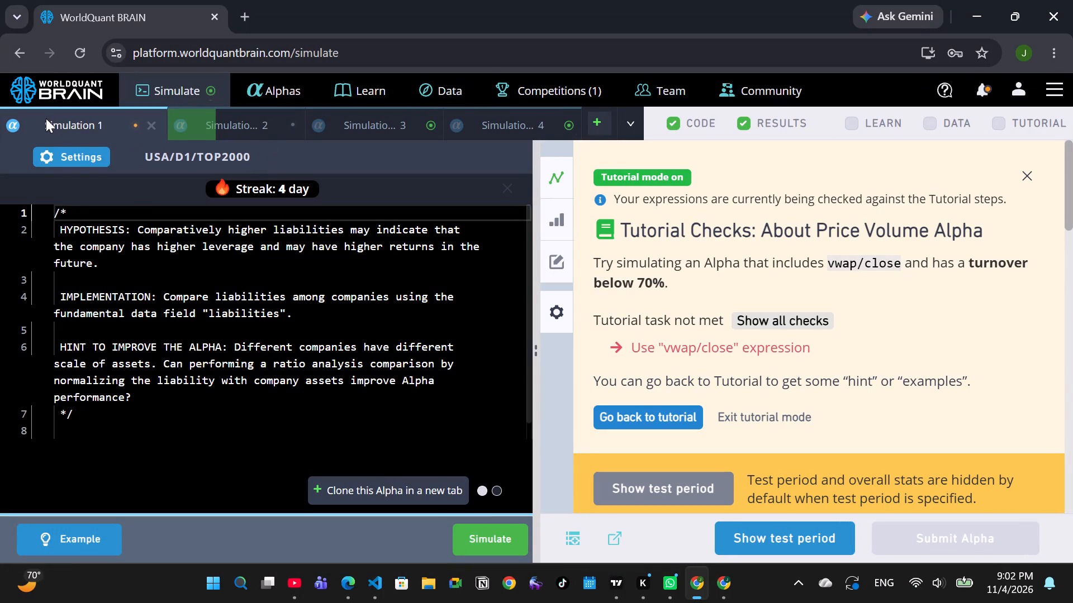
click(47, 118)
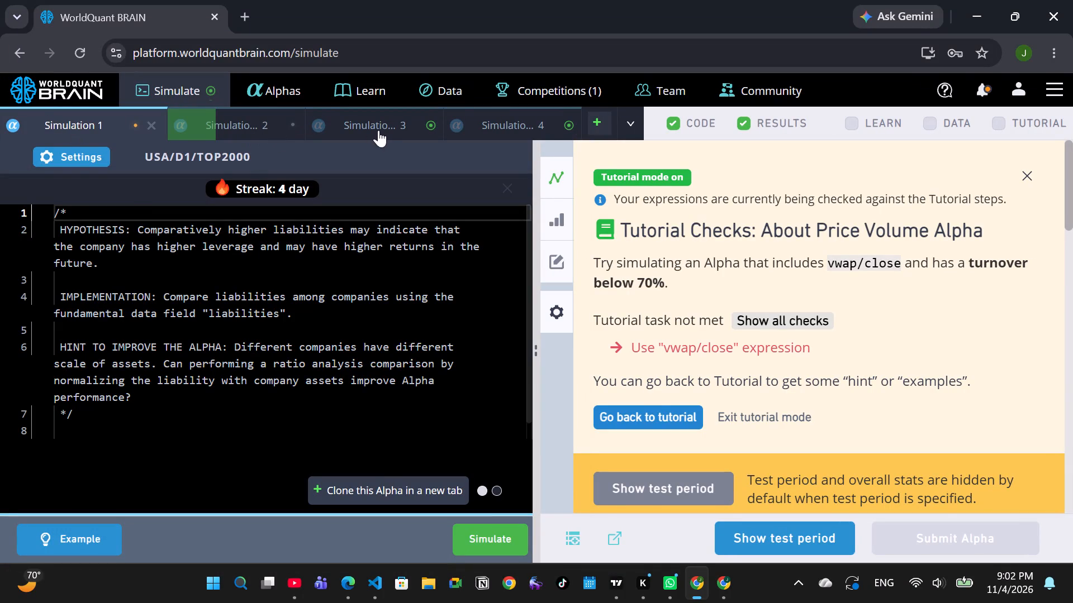
In Simulation 3, set decay to 26 and universe to TOP500, and apply the settings.
click(380, 130)
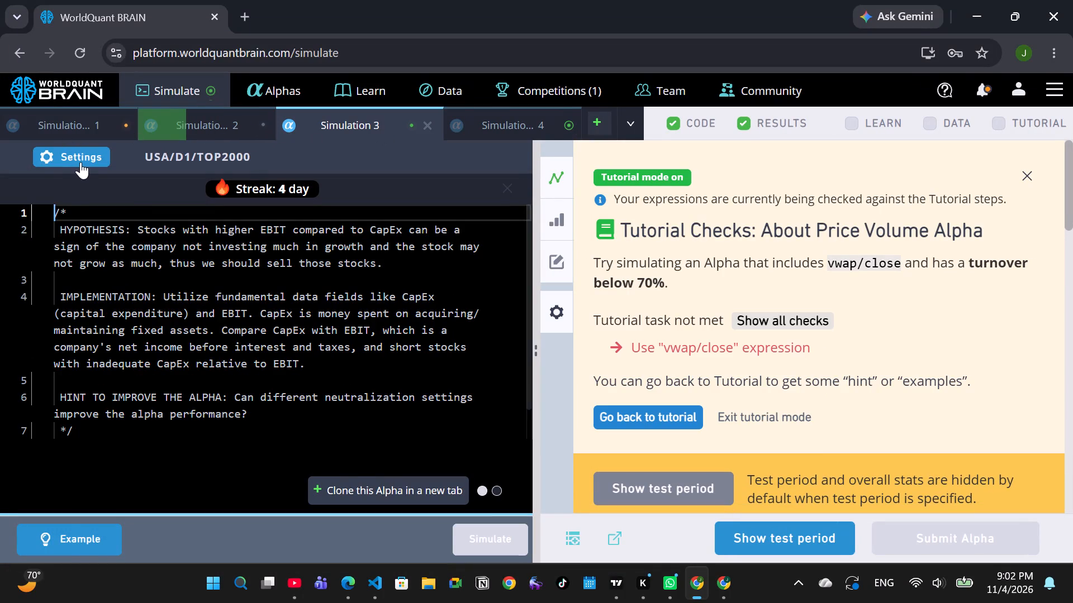
click(80, 162)
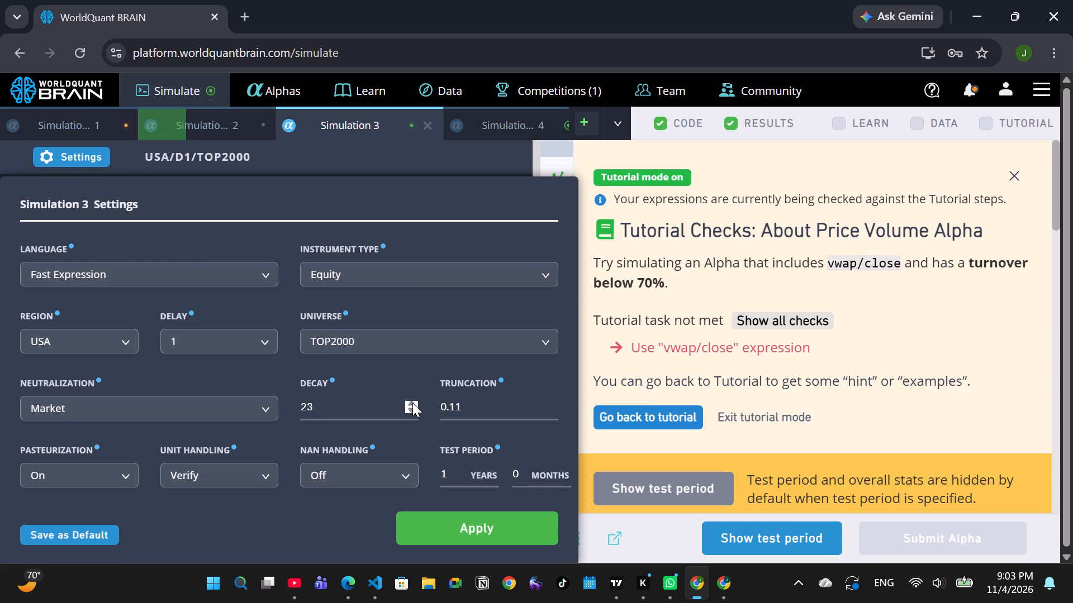
triple_click(412, 403)
click(430, 331)
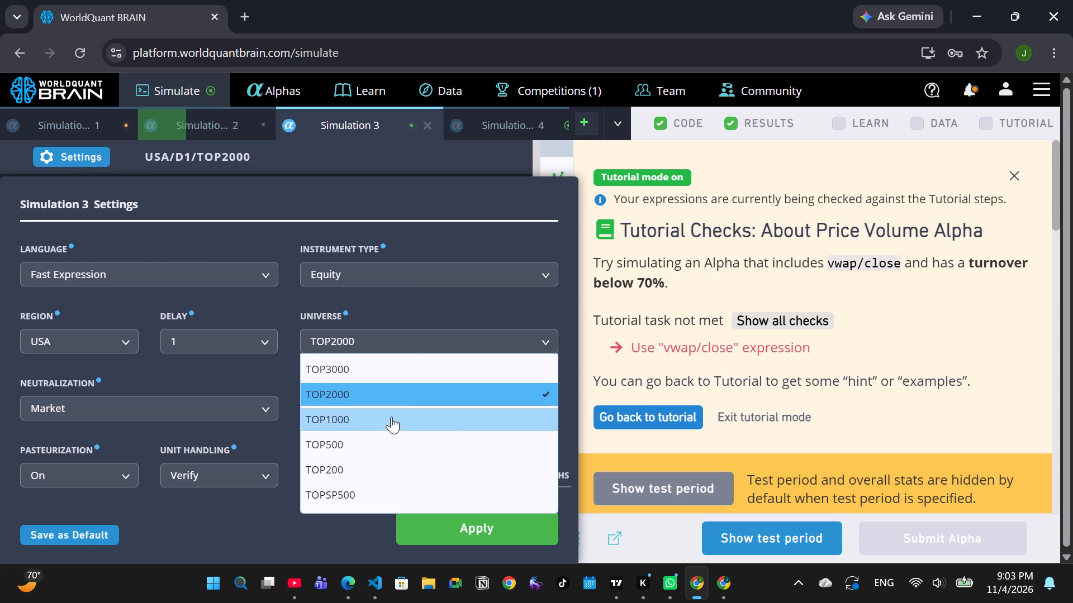
click(362, 444)
click(488, 535)
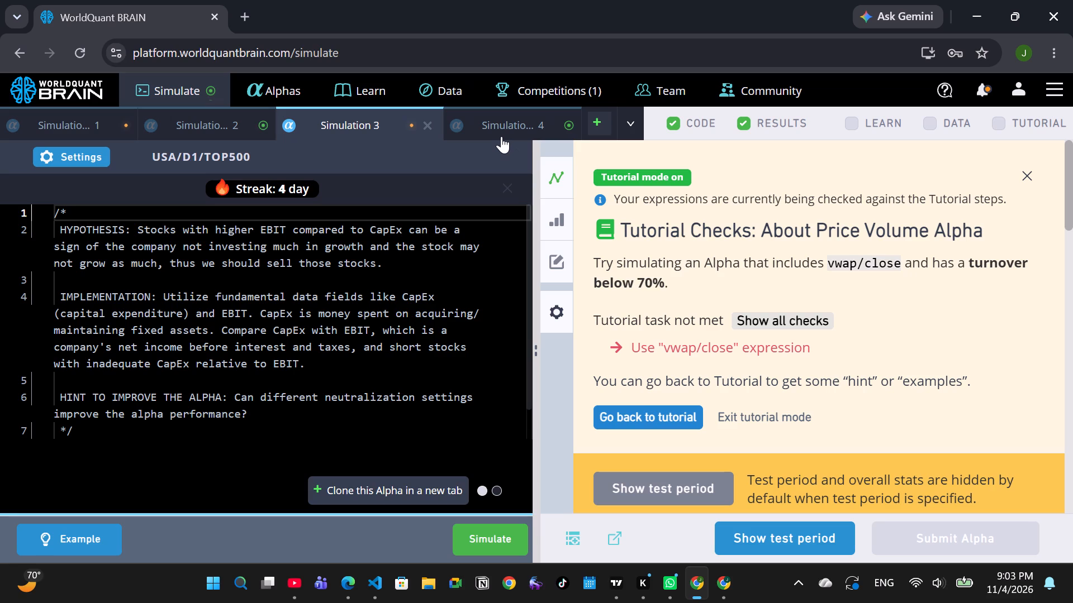
Show the test period for Simulation 4, review its results down to IS Testing Status, and try to submit the alpha.
click(236, 126)
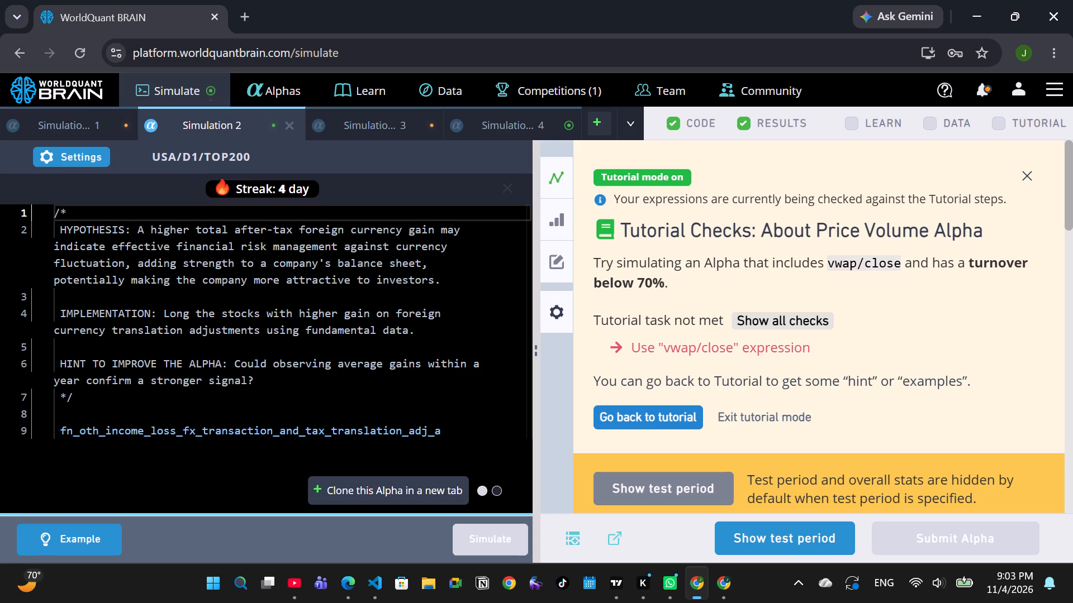
click(485, 122)
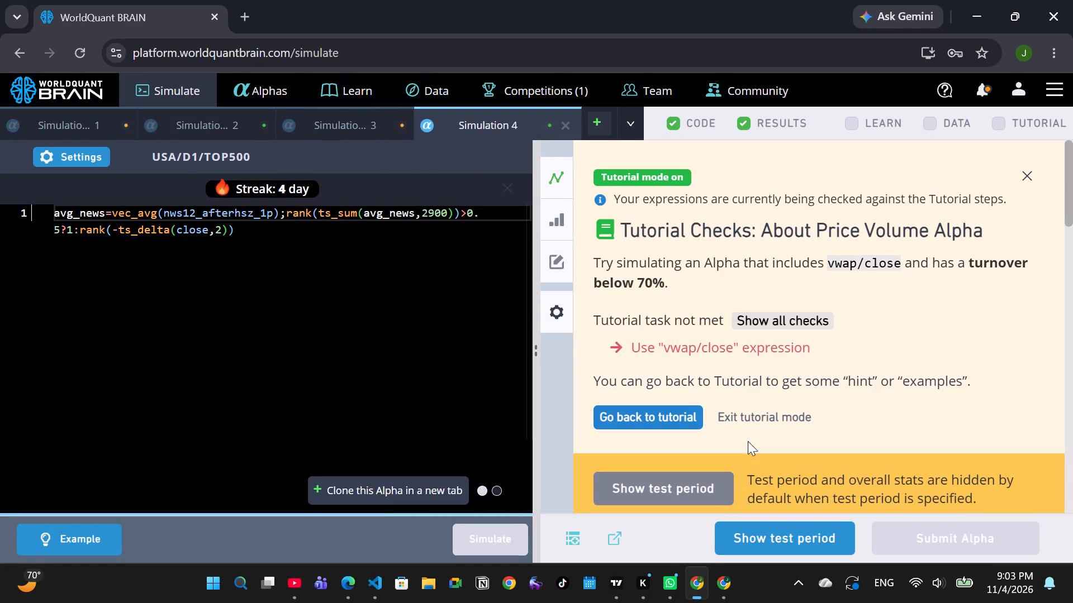
click(767, 542)
scroll(789, 386, down, 1)
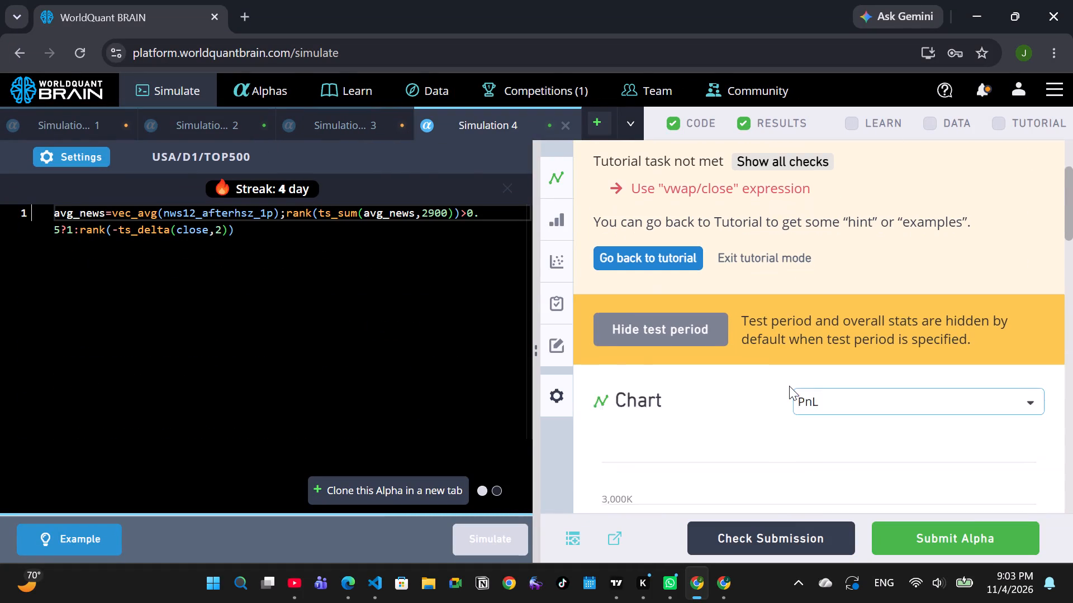
scroll(789, 386, down, 3)
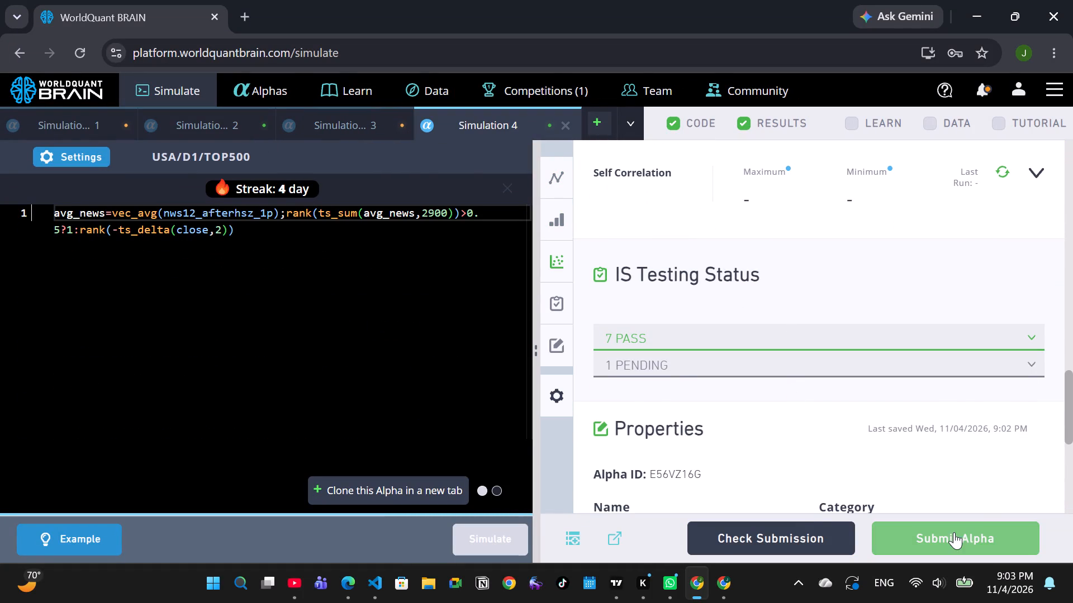
click(947, 536)
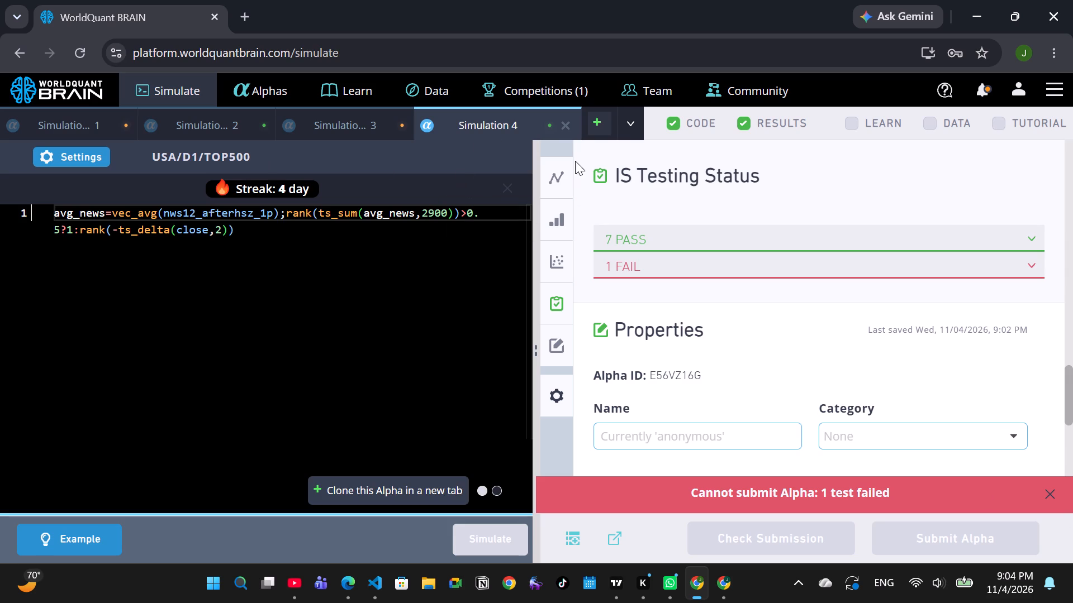
Close Simulation 4.
click(565, 126)
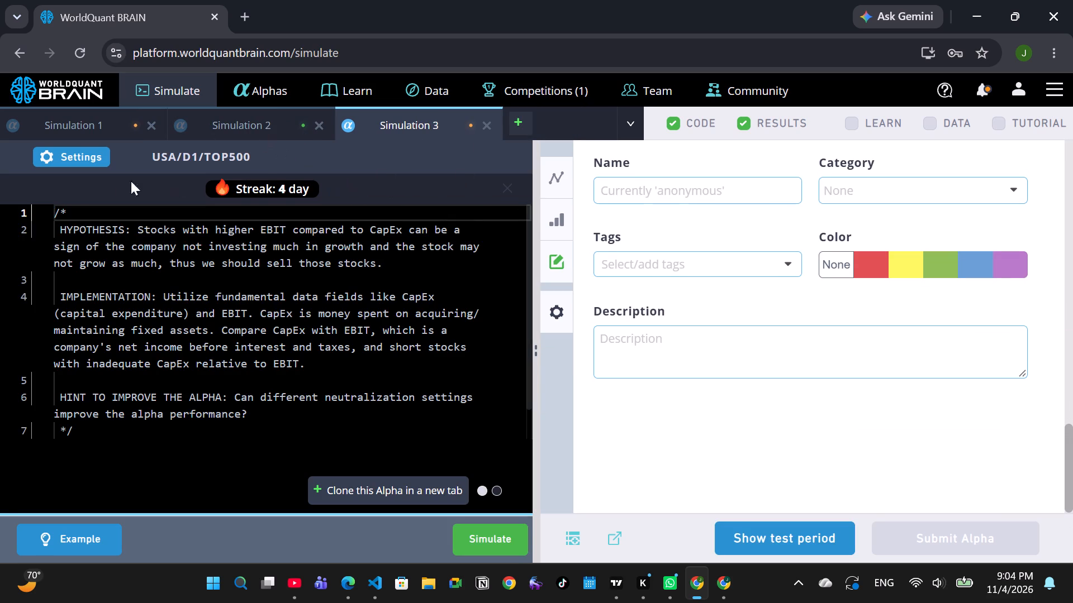
In Simulation 3, set neutralization to Industry, apply the settings, and rerun the simulation.
click(94, 159)
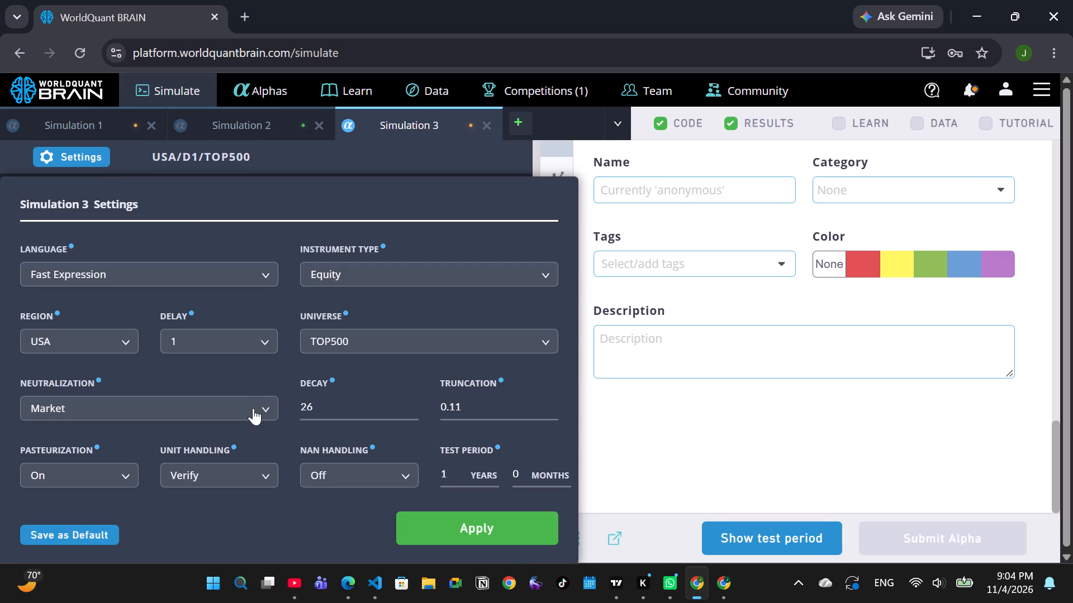
click(253, 408)
click(77, 508)
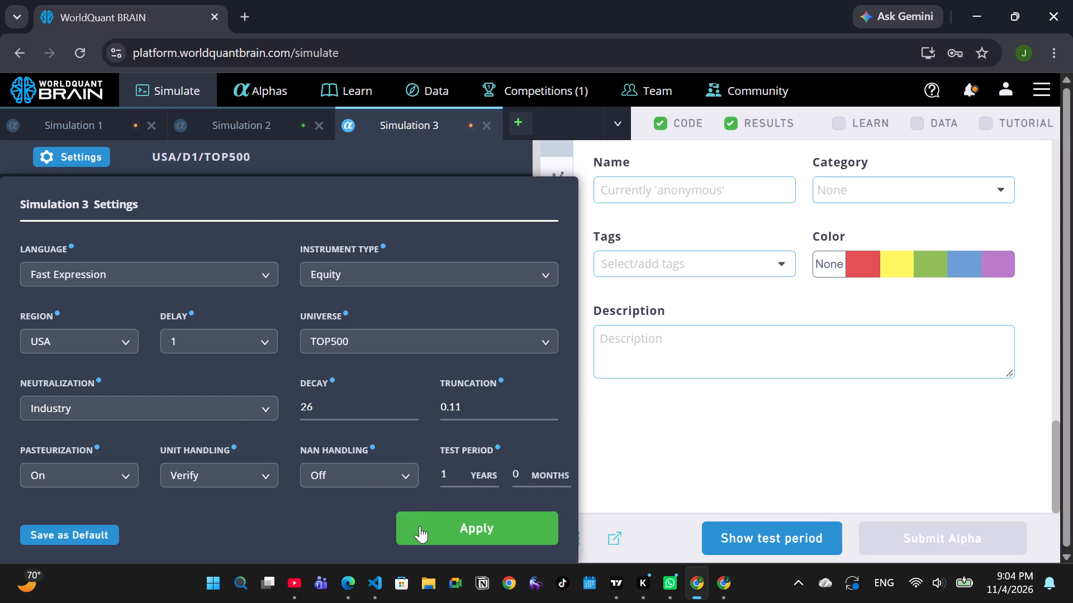
click(420, 526)
click(478, 527)
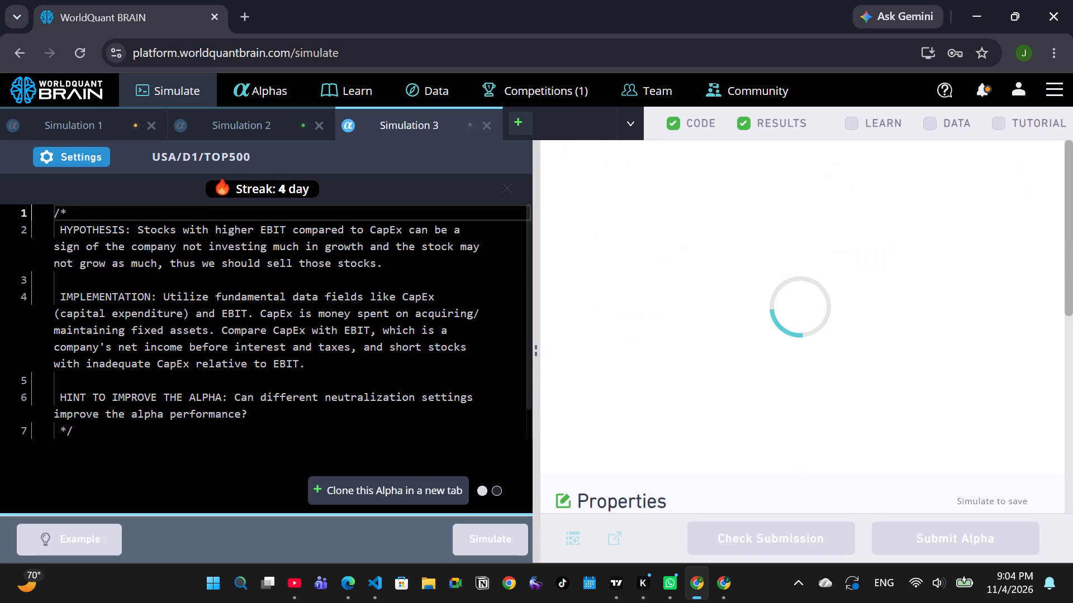
In Simulation 2, set neutralization to Industry, apply the settings, and rerun the simulation.
click(273, 118)
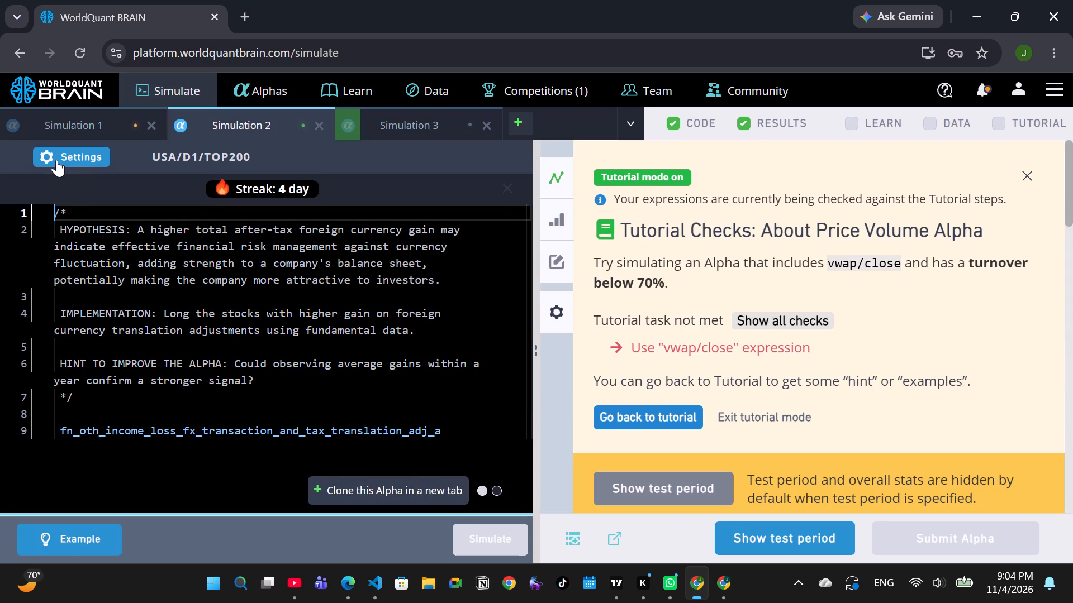
click(56, 160)
click(233, 412)
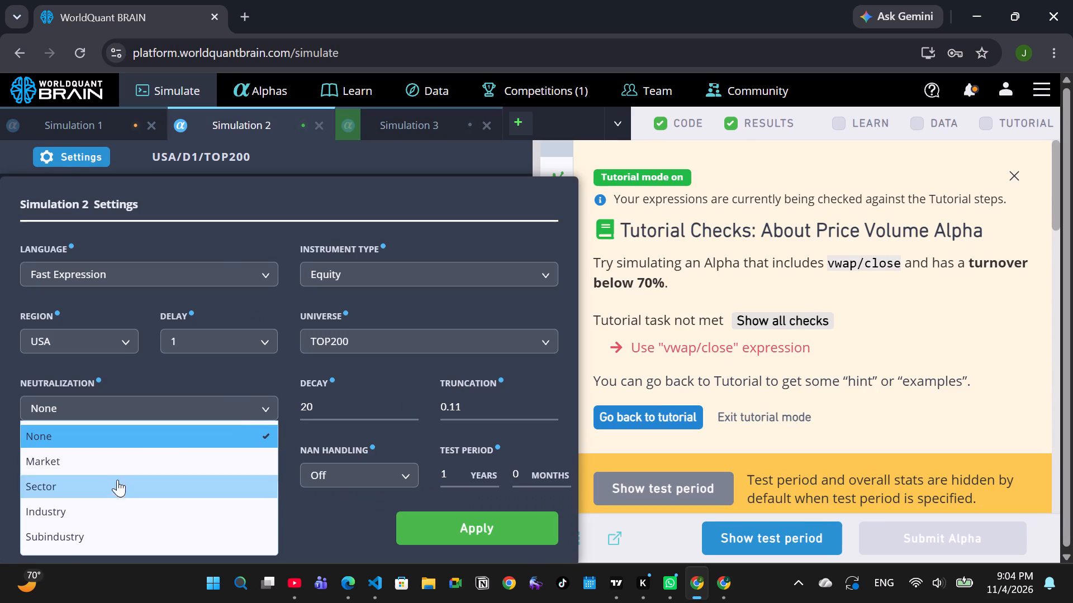
click(97, 524)
click(84, 514)
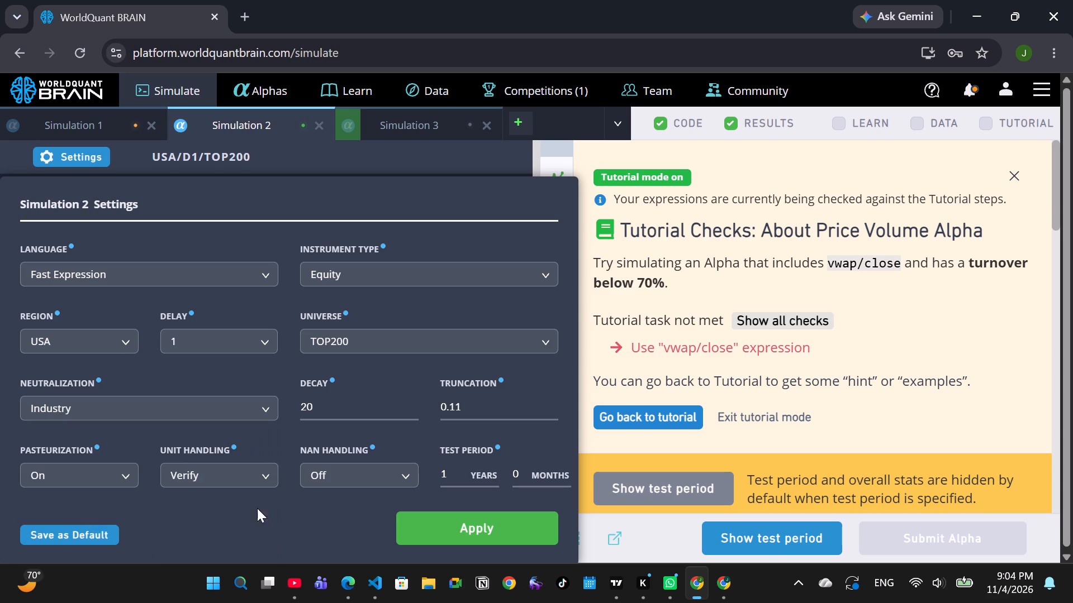
click(434, 524)
click(491, 533)
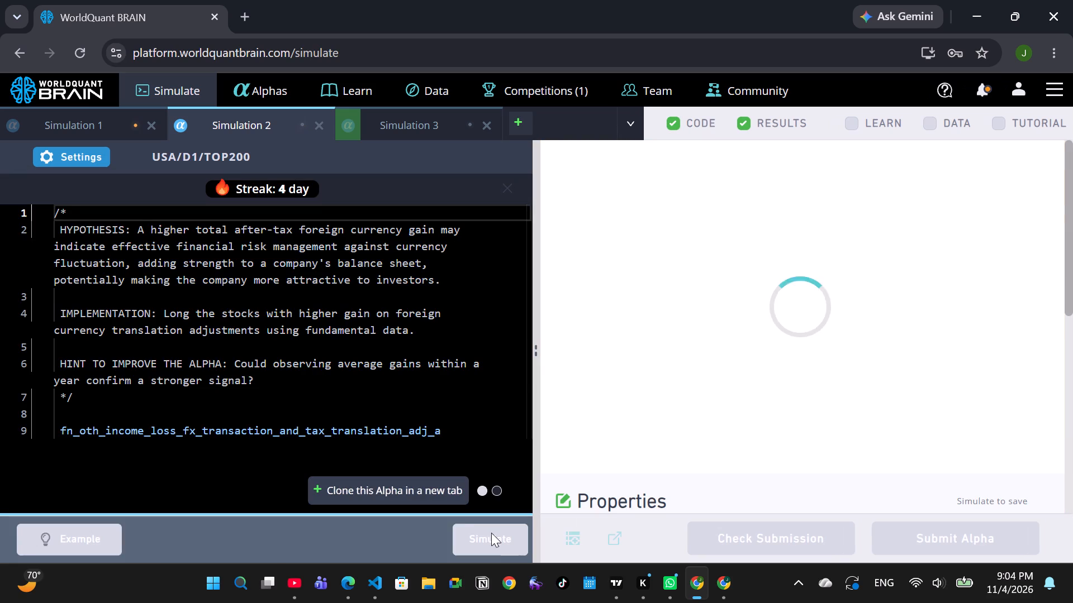
In Simulation 1, set neutralization to Industry, apply the settings, and rerun the simulation.
click(116, 134)
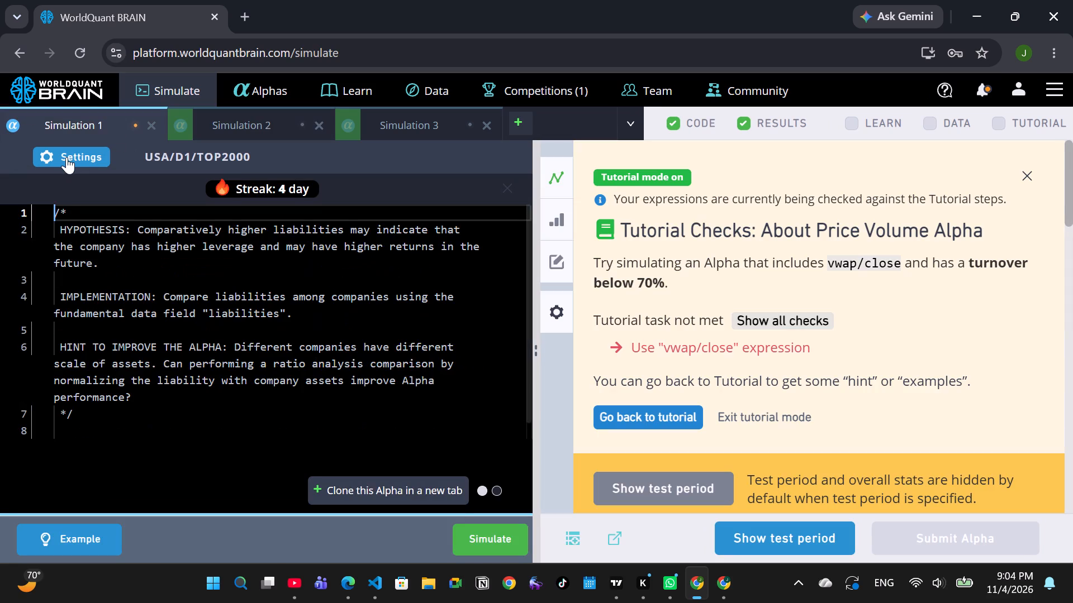
click(67, 157)
click(215, 401)
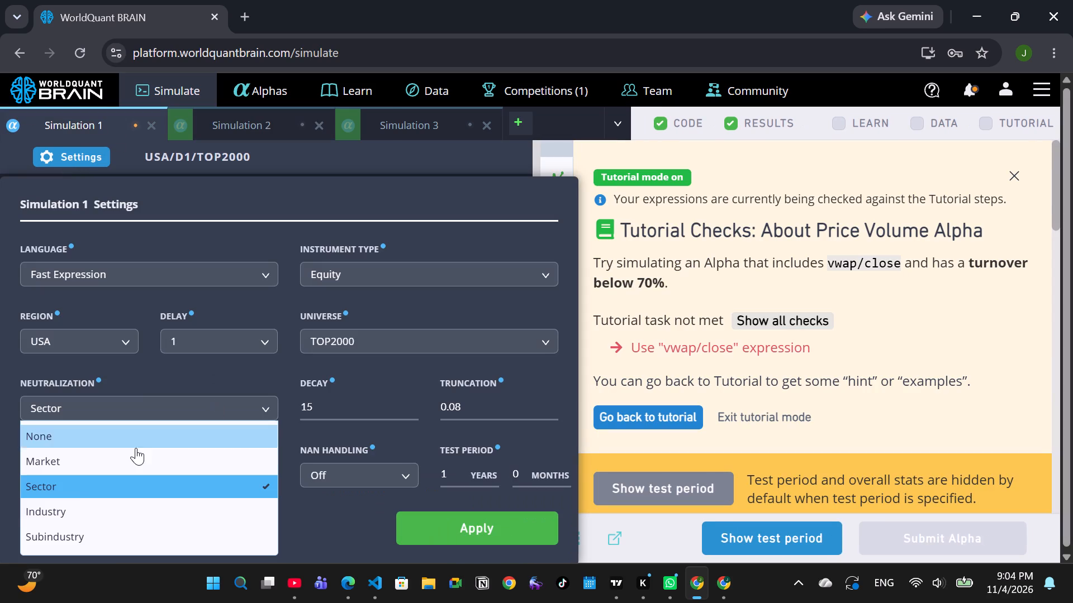
click(75, 518)
click(434, 530)
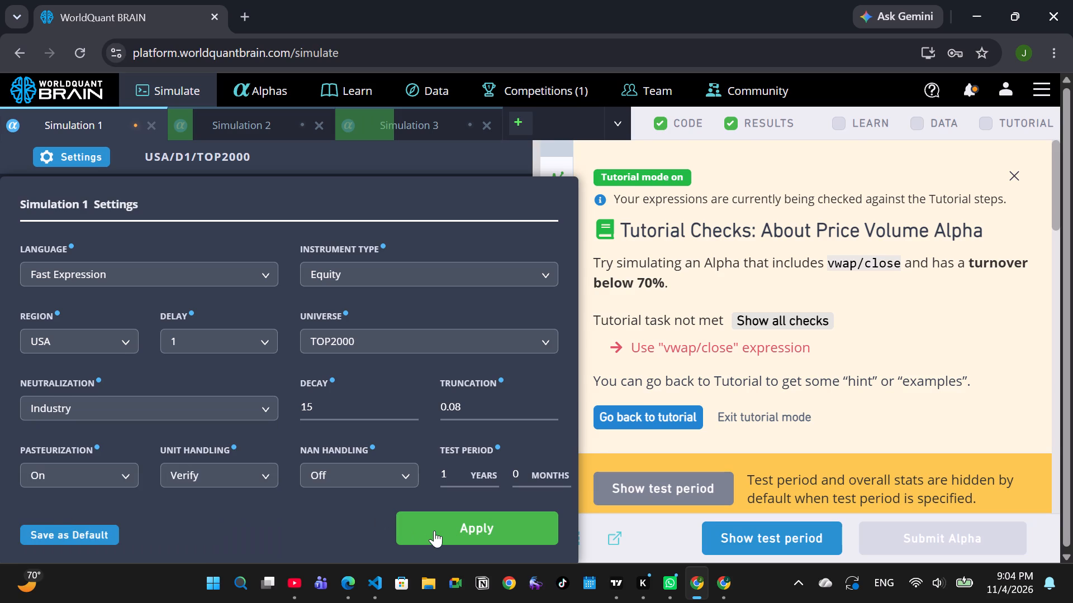
click(469, 529)
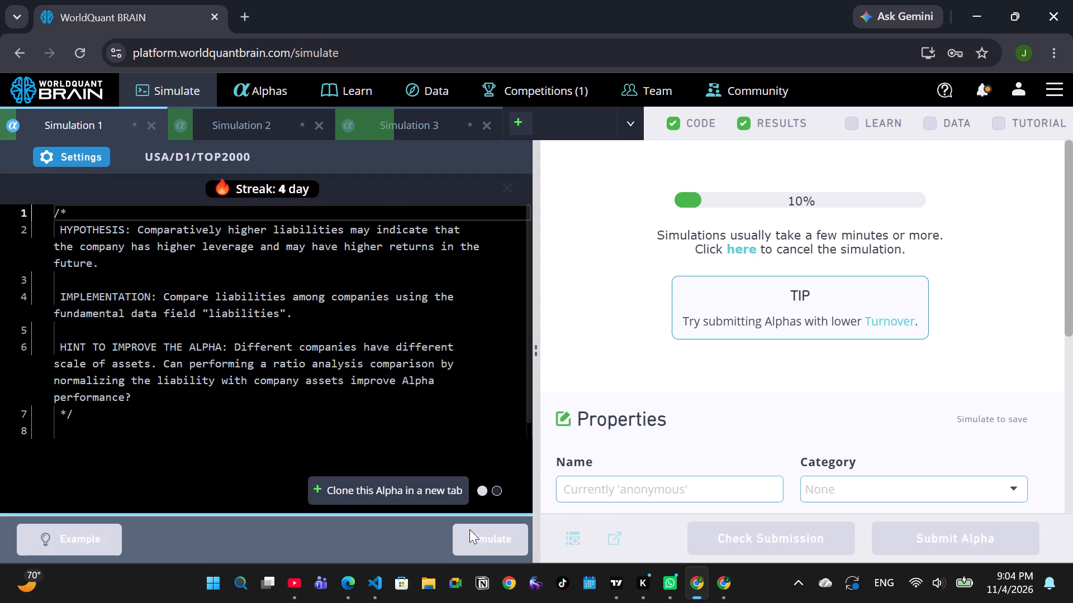
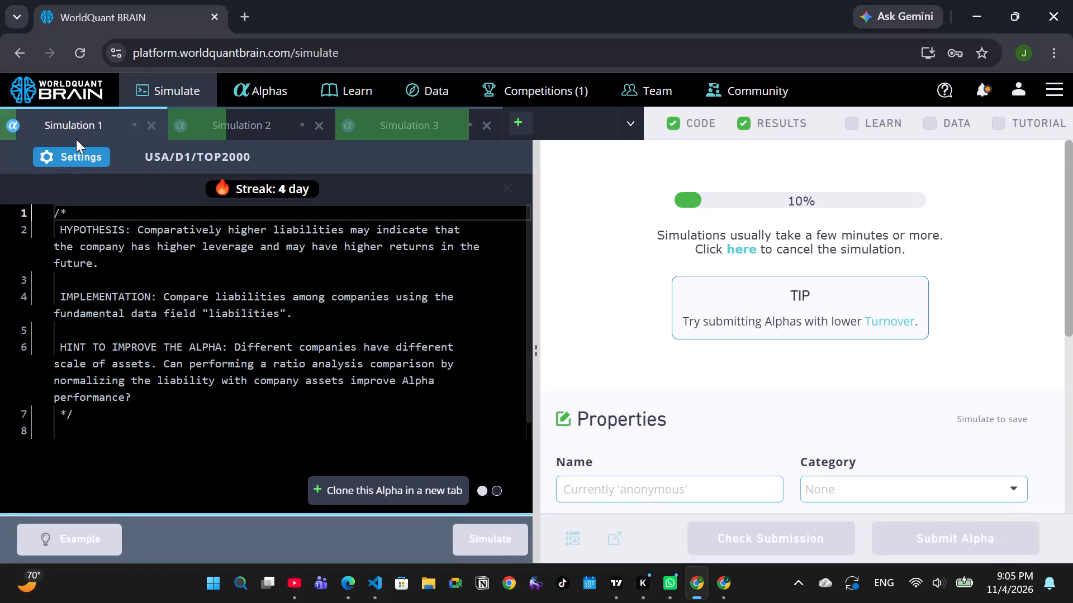
In Simulation 3, set the universe to TOP1000, apply the settings, and rerun the simulation.
click(81, 163)
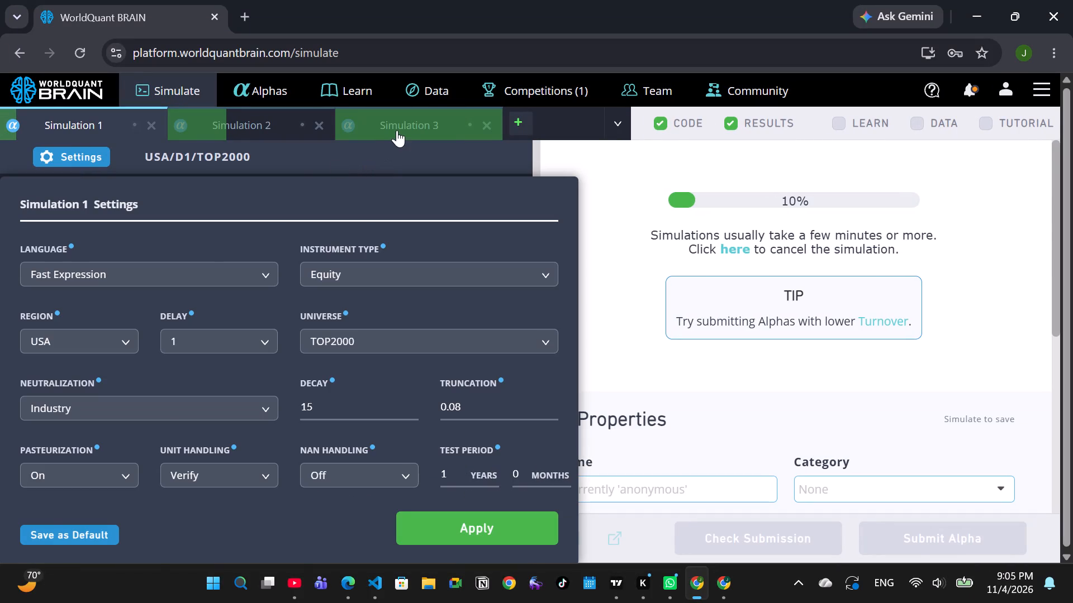
click(397, 130)
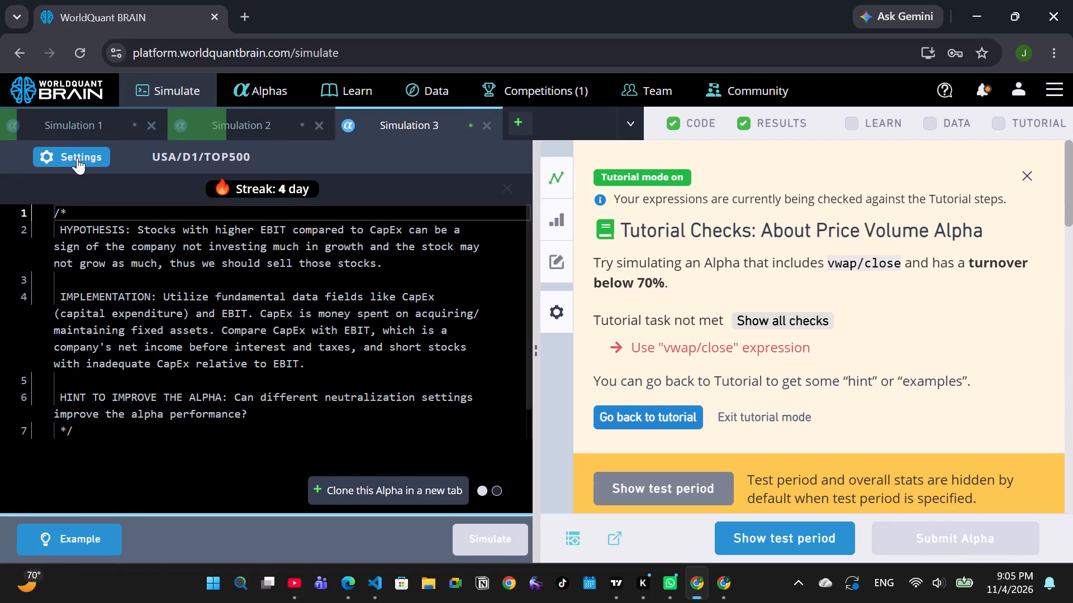
click(77, 157)
click(405, 336)
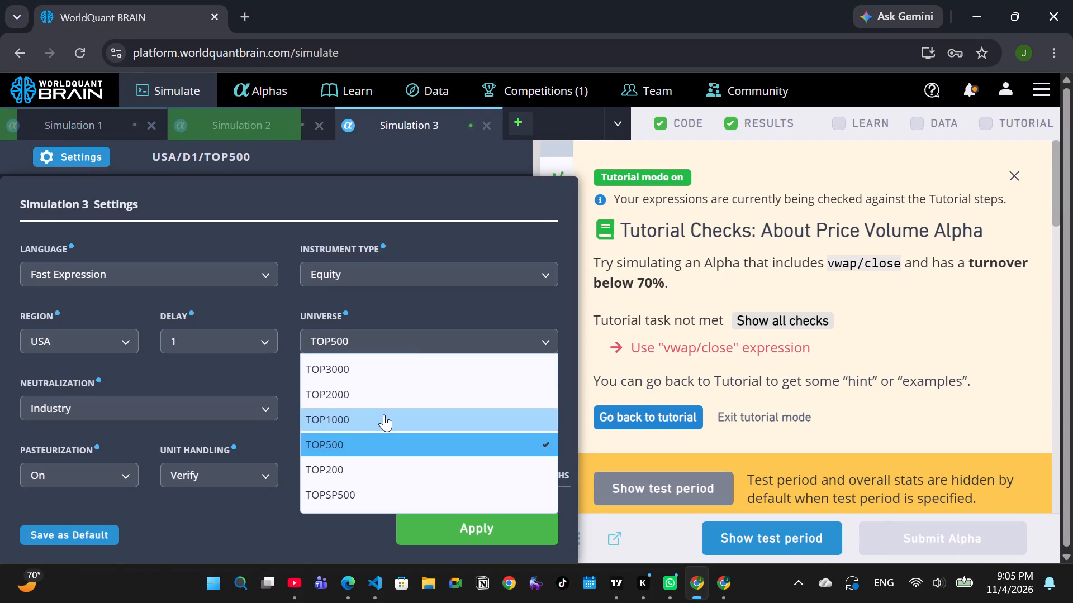
click(383, 417)
click(462, 518)
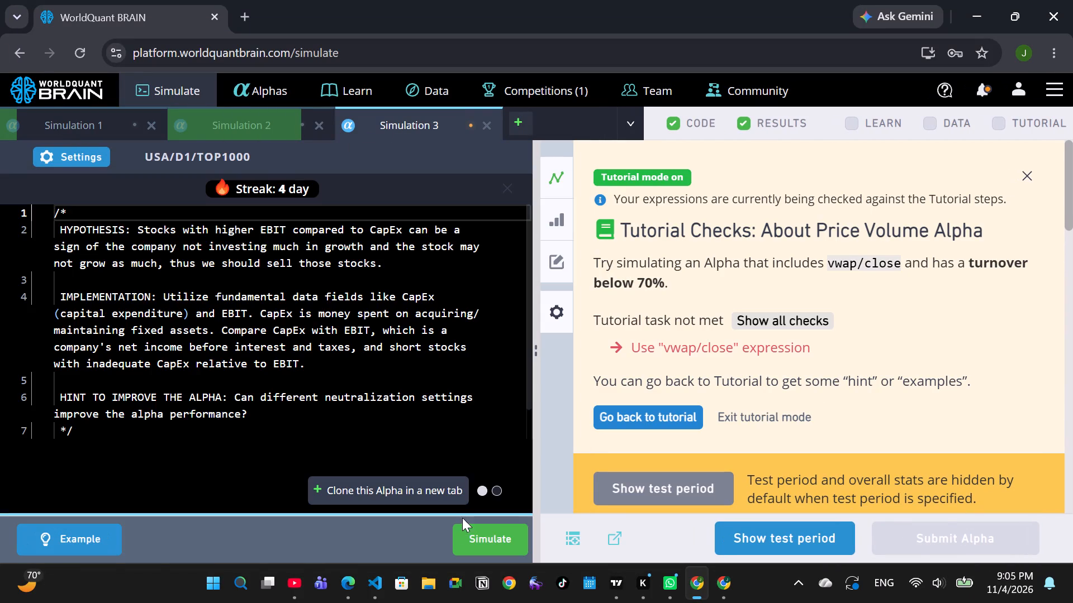
click(499, 540)
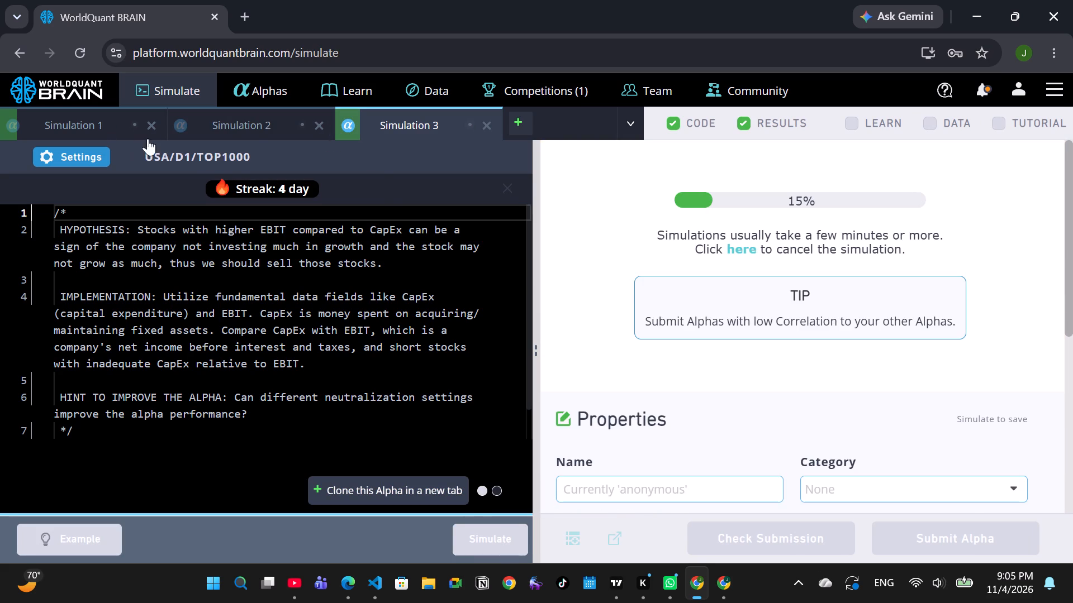
In Simulation 2, set neutralization to Market, apply the settings, and rerun the simulation.
click(251, 118)
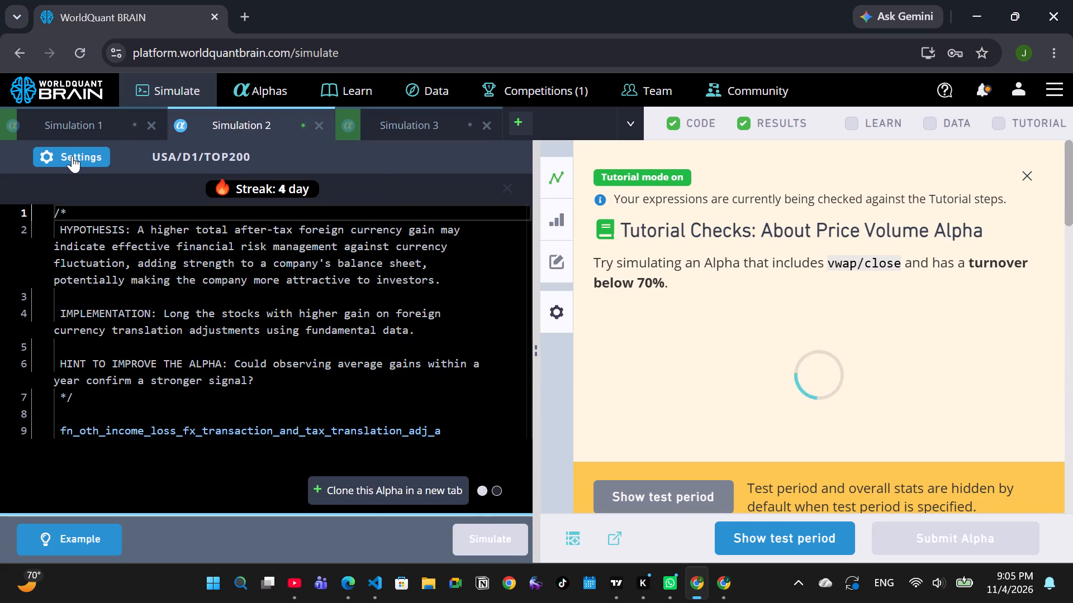
click(72, 156)
click(160, 405)
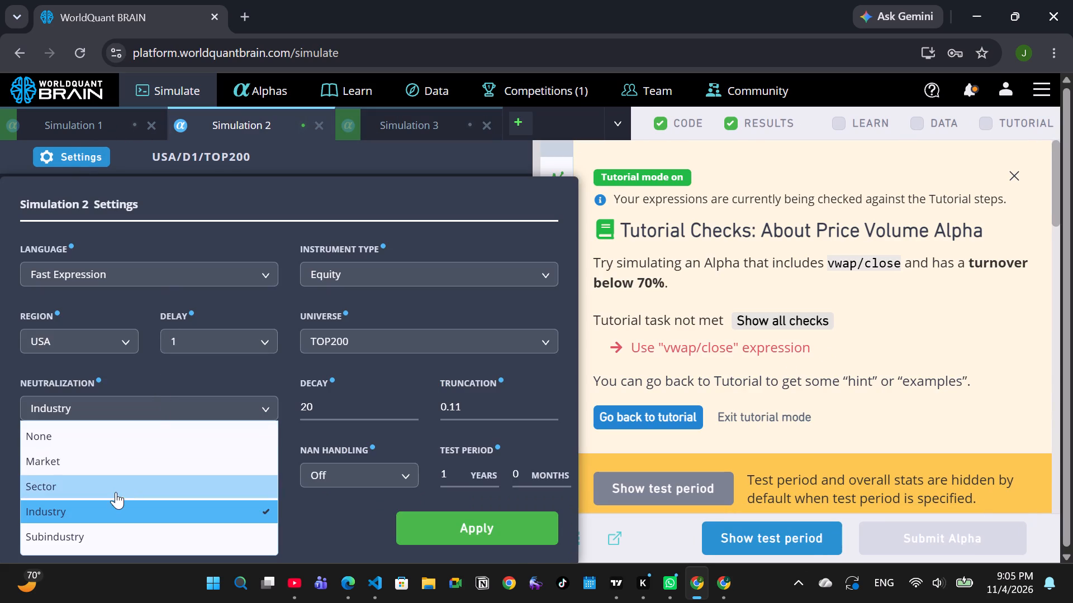
click(116, 452)
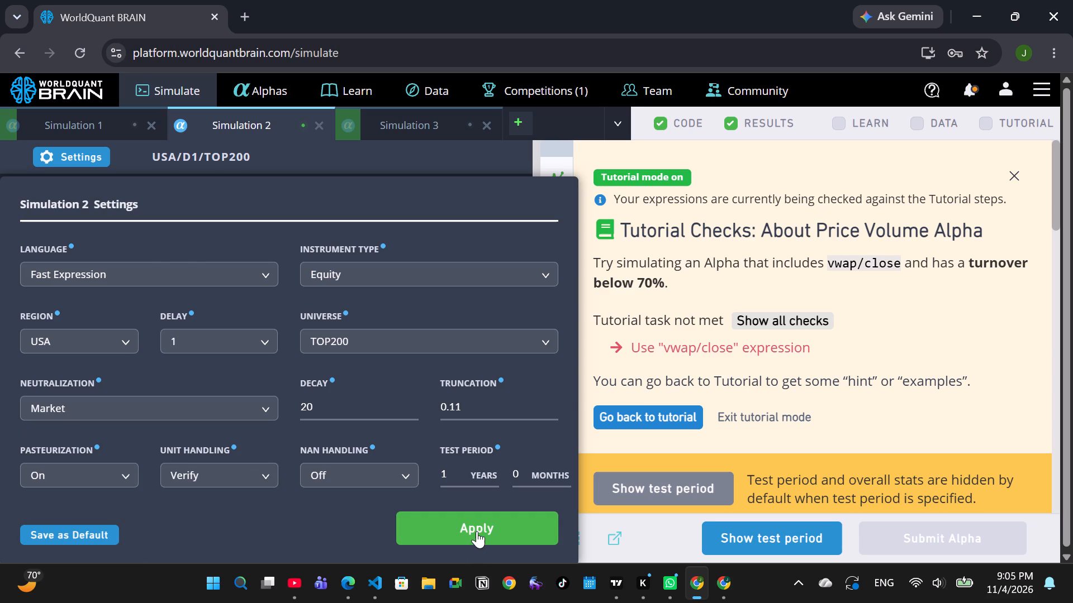
click(477, 531)
click(486, 547)
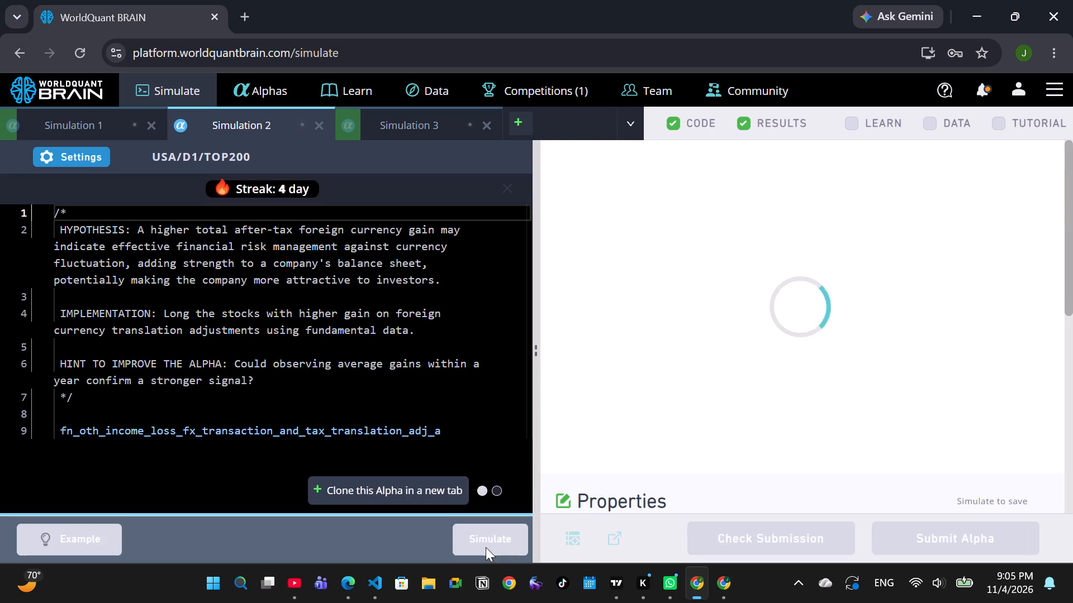
scroll(725, 362, down, 1)
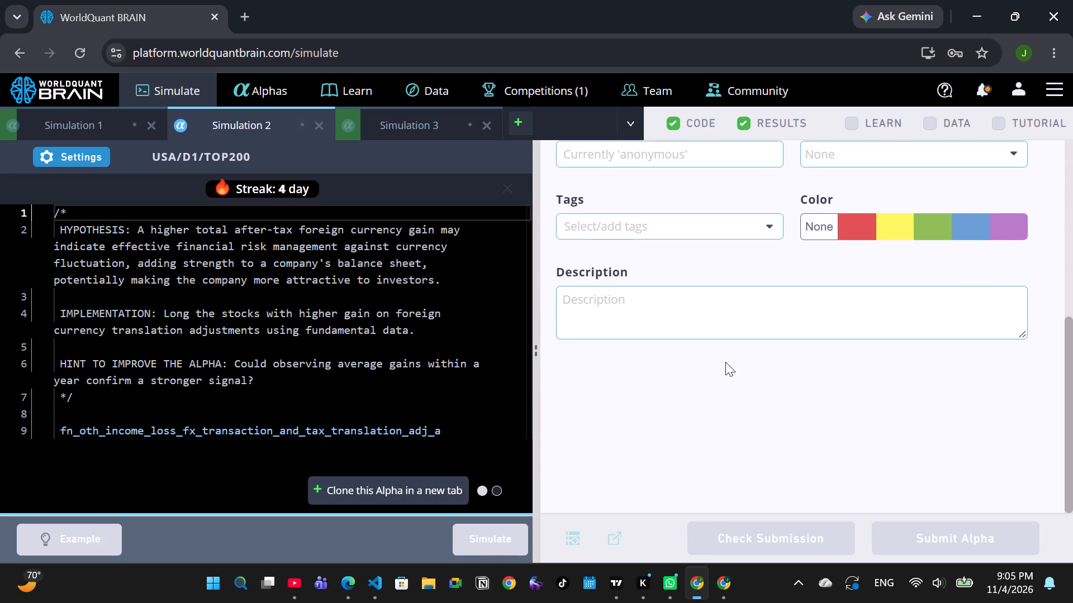
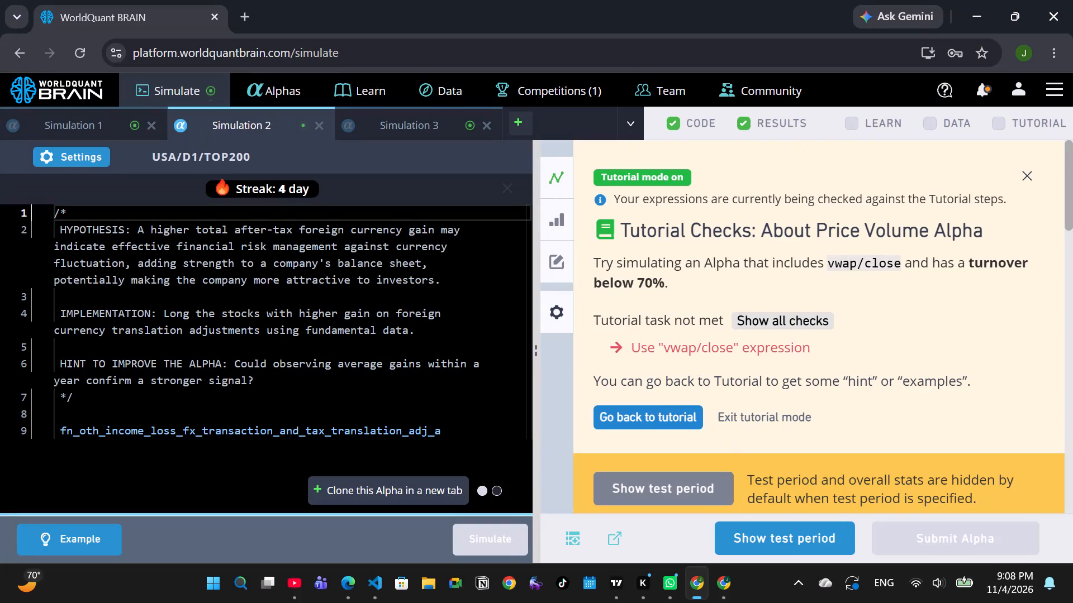
In Simulation 2, set neutralization to Sector, apply the settings, and rerun the simulation.
click(92, 163)
click(234, 421)
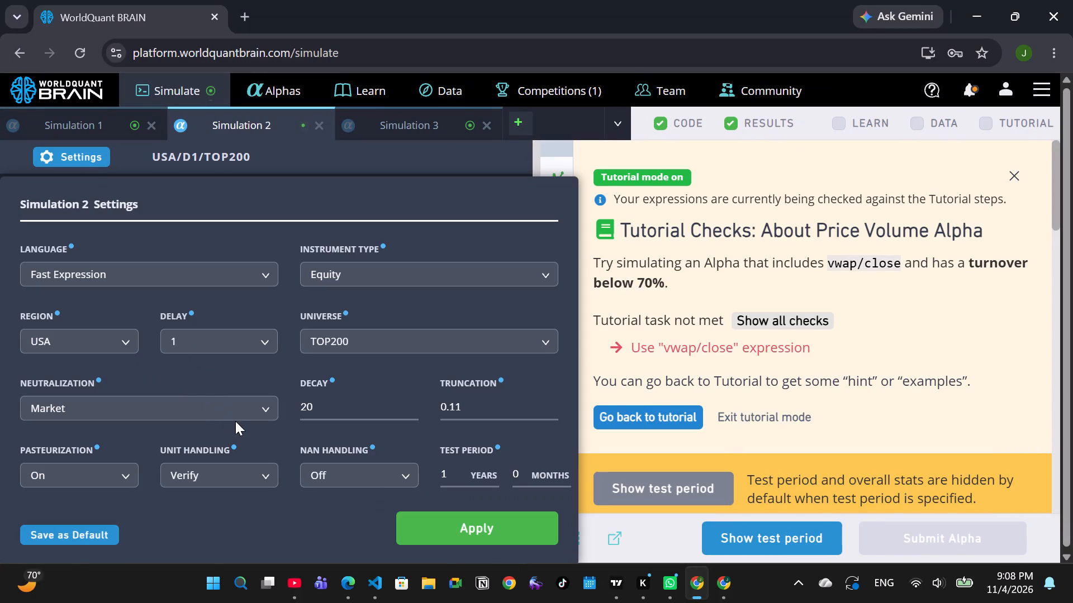
click(203, 418)
click(61, 489)
click(521, 519)
click(508, 536)
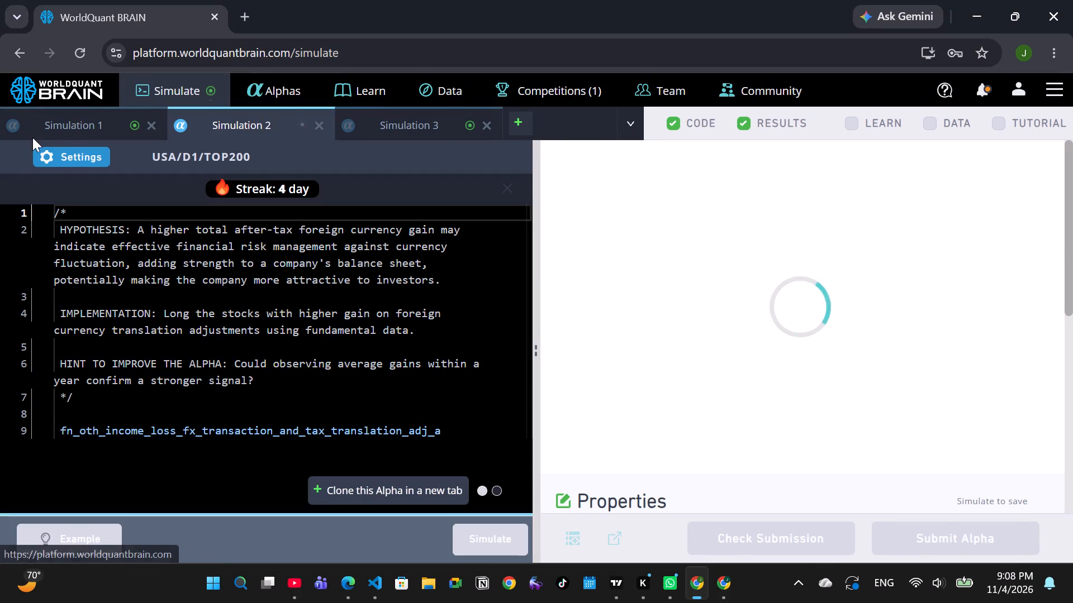
In Simulation 1, set the universe to TOP200 and neutralization to None, apply the settings, and rerun the simulation.
click(35, 125)
click(102, 166)
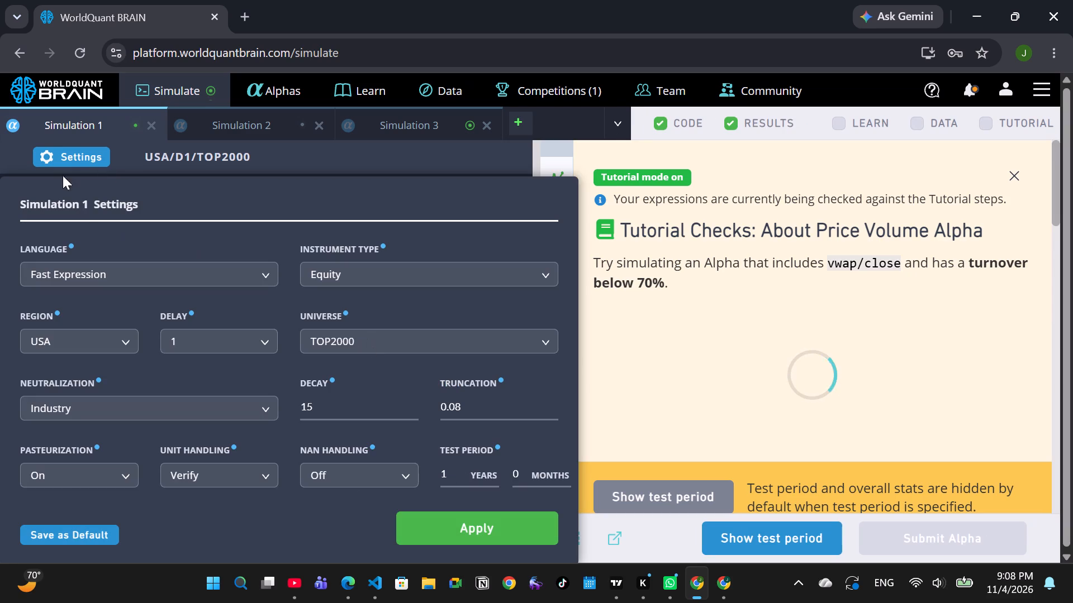
click(431, 349)
click(354, 463)
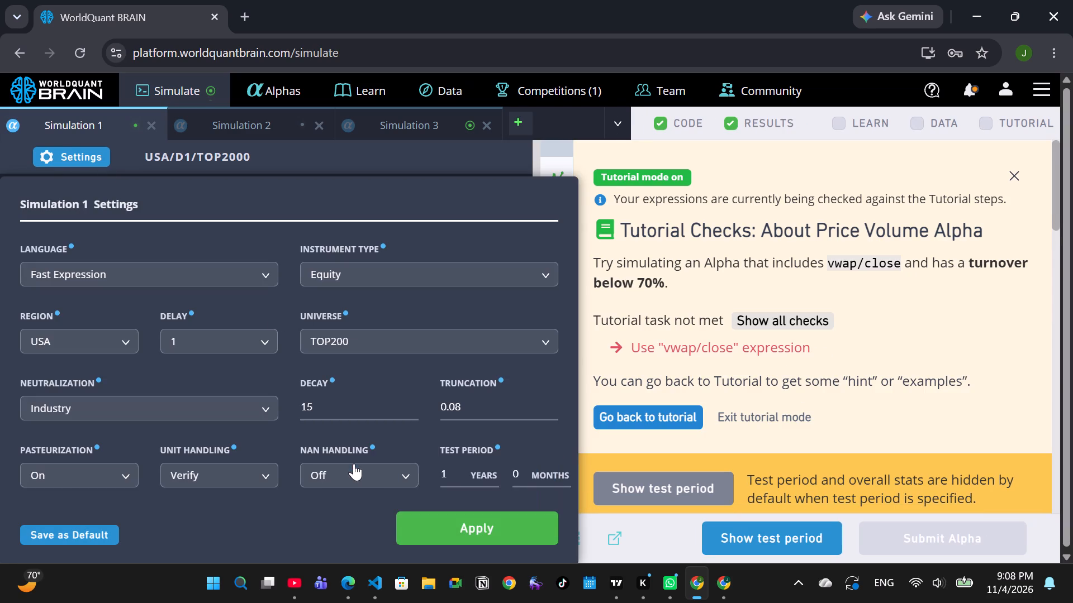
click(243, 403)
click(97, 428)
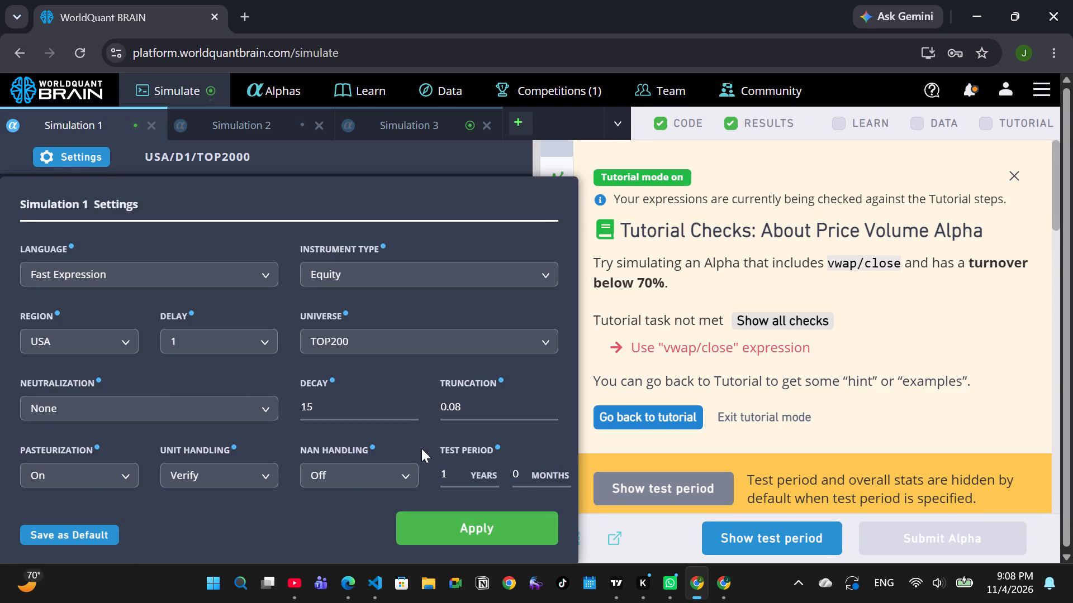
click(463, 524)
click(515, 538)
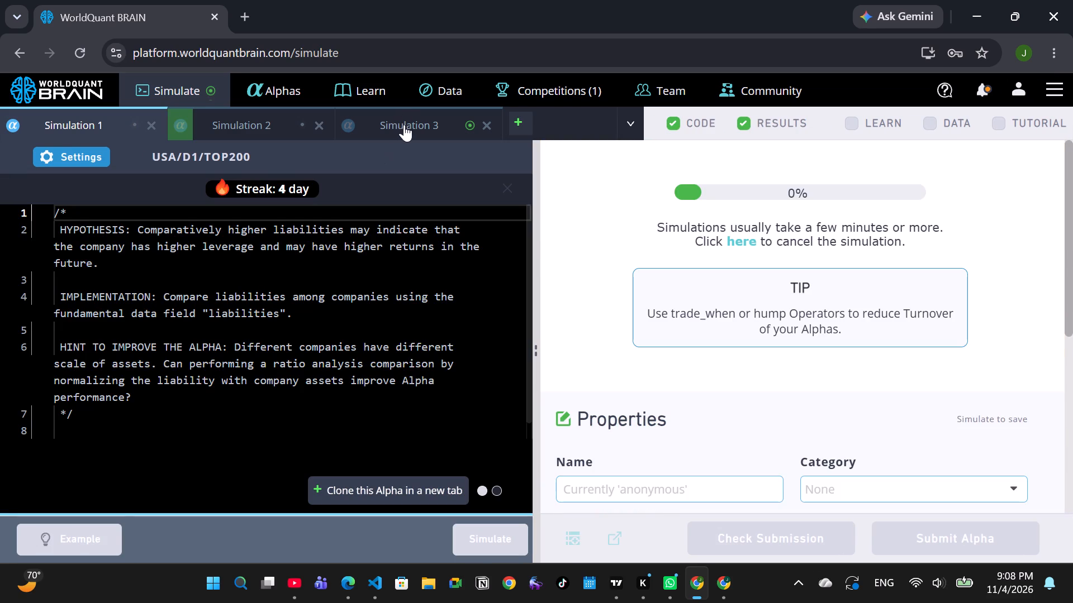
In Simulation 3, set truncation to 0.13 and decay to 29, apply the settings, and rerun the simulation.
click(405, 134)
click(86, 166)
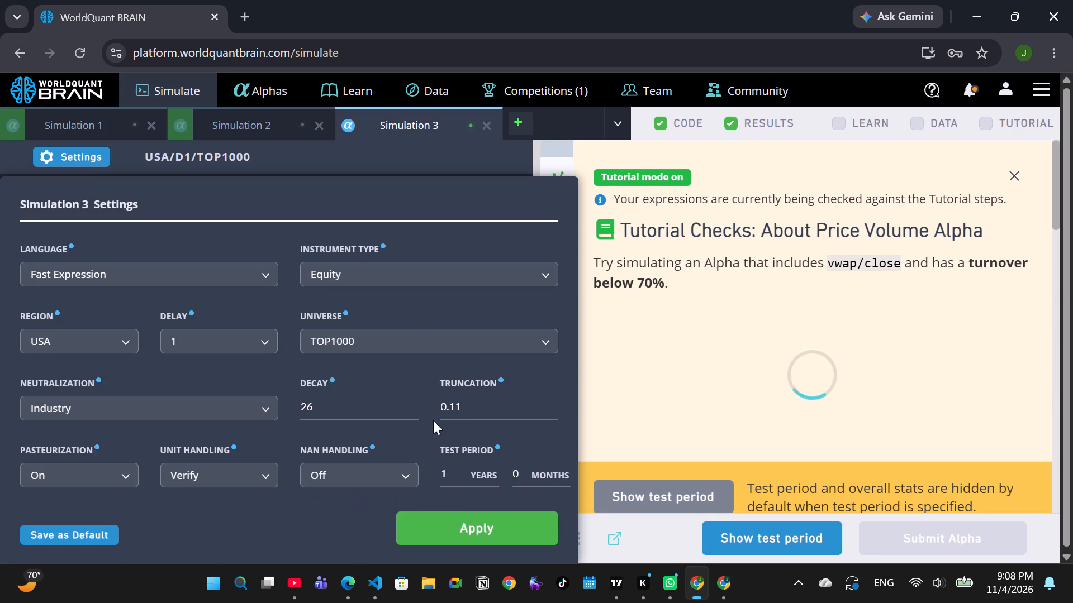
double_click(553, 405)
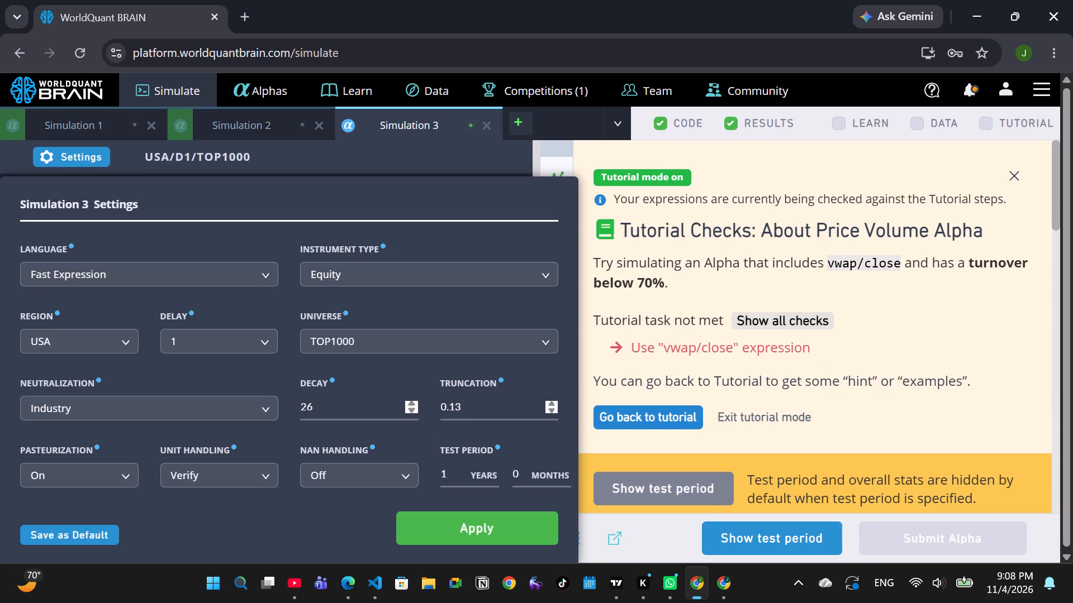
triple_click(406, 404)
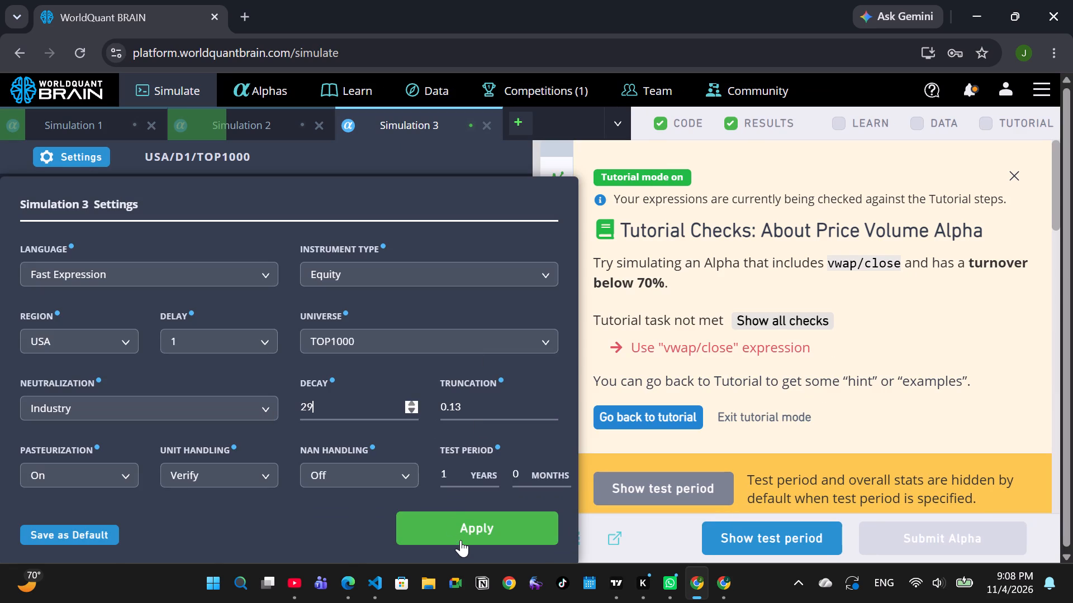
click(458, 541)
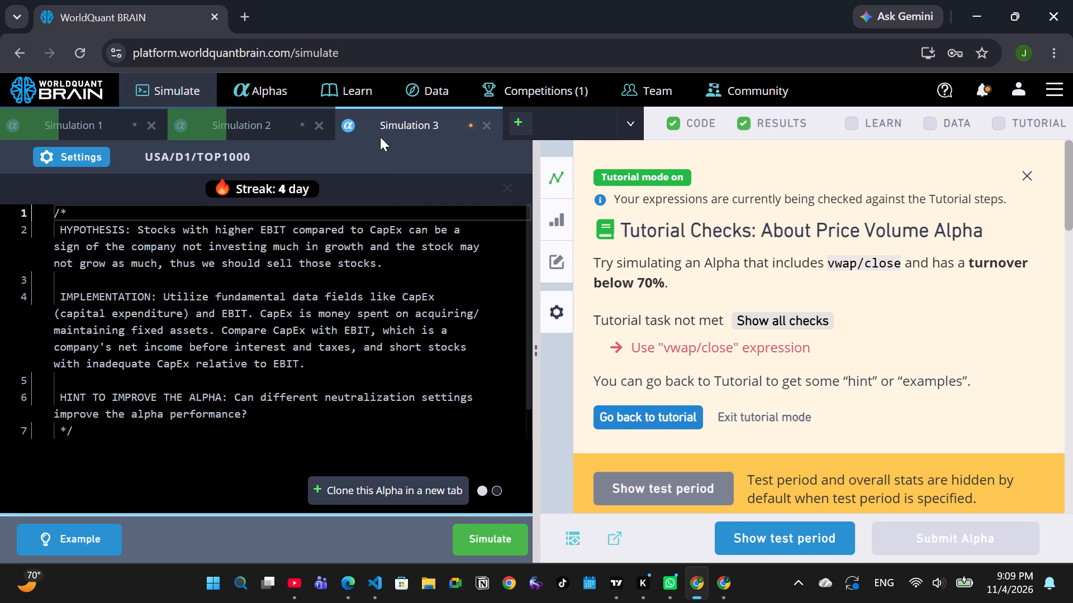
click(392, 120)
click(482, 535)
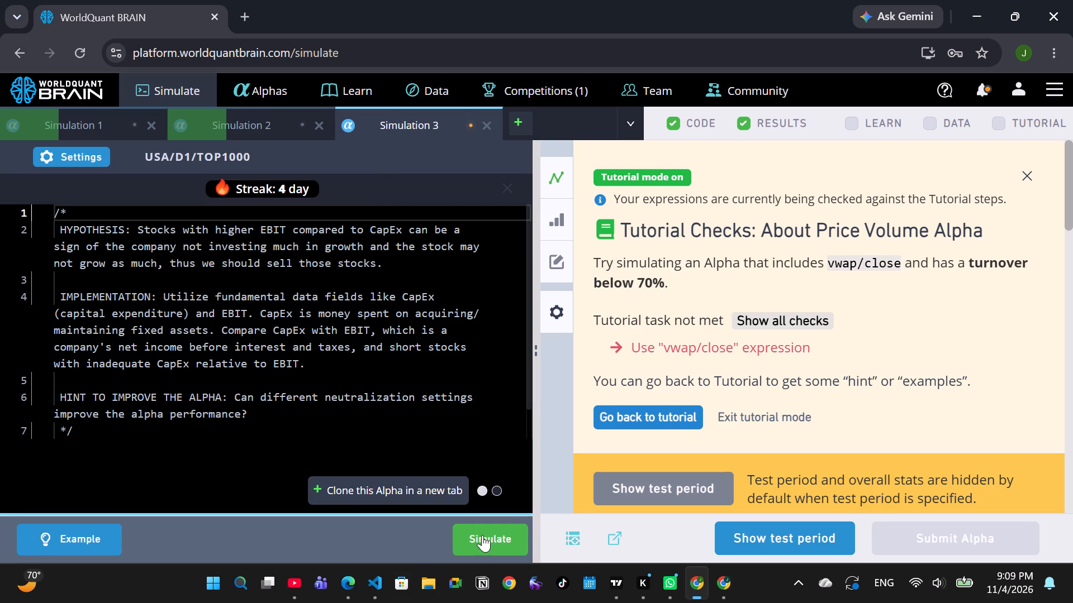
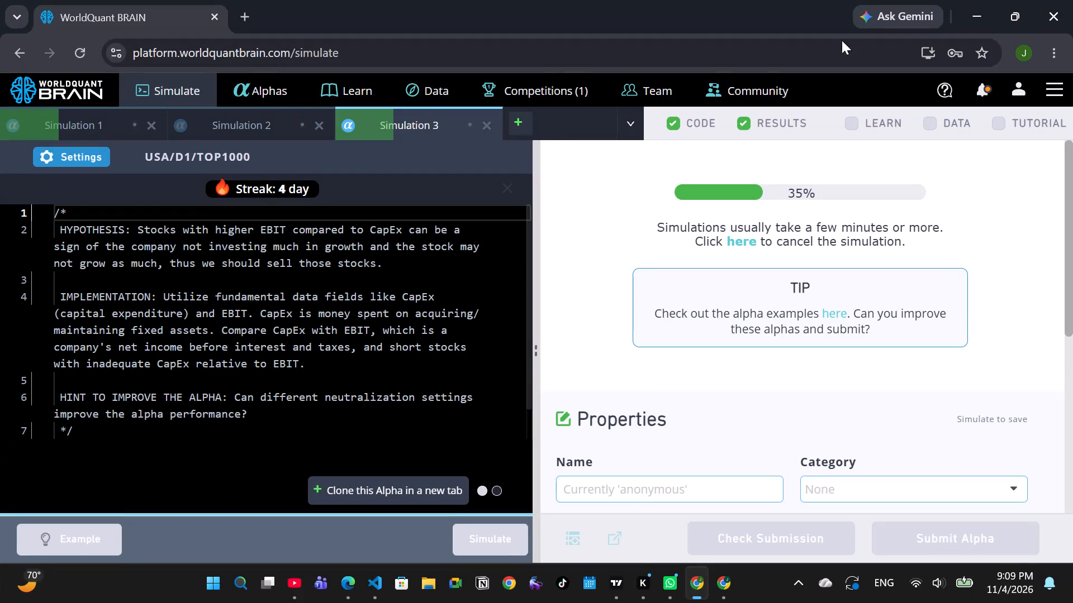
In Simulation 2, set neutralization to None, apply the settings, and rerun the simulation.
click(258, 129)
click(100, 156)
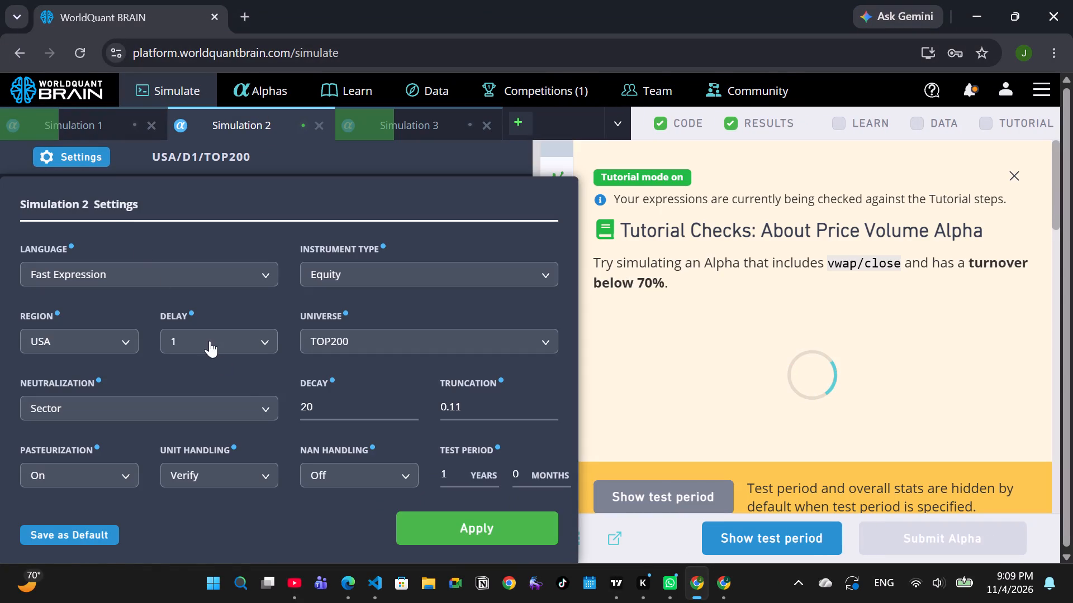
click(249, 401)
click(165, 444)
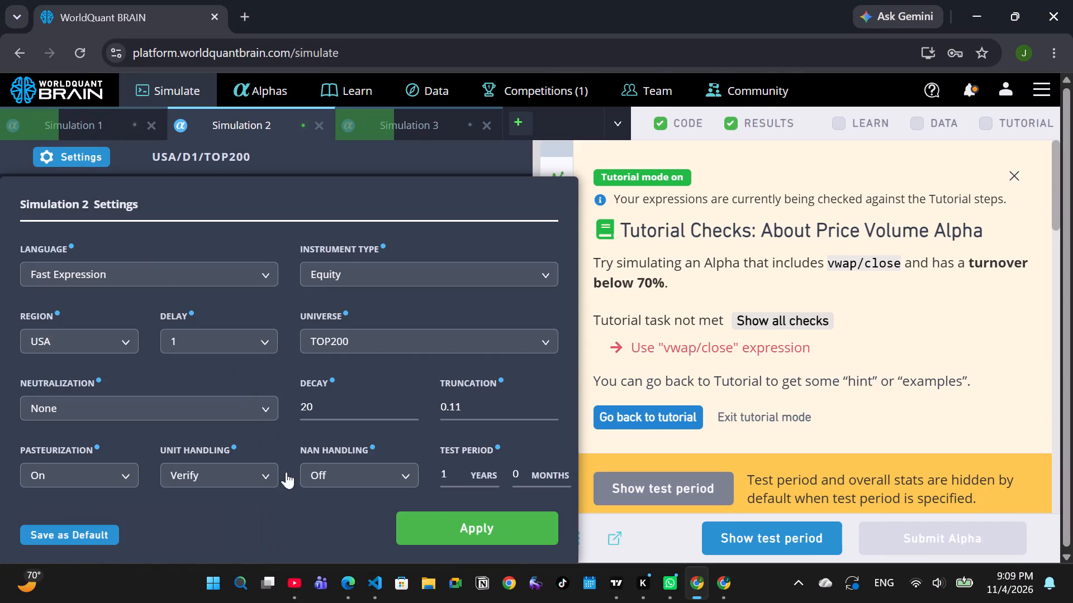
click(493, 544)
click(493, 544)
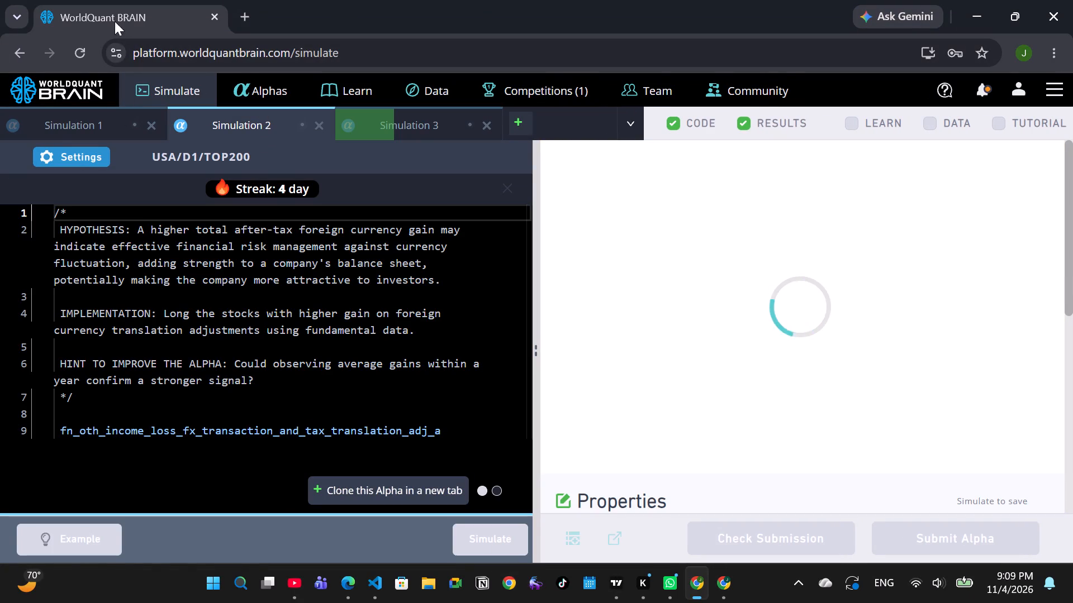
In Simulation 1, set decay to 18 and neutralization to Market, apply the settings, and rerun the simulation.
click(59, 140)
click(59, 135)
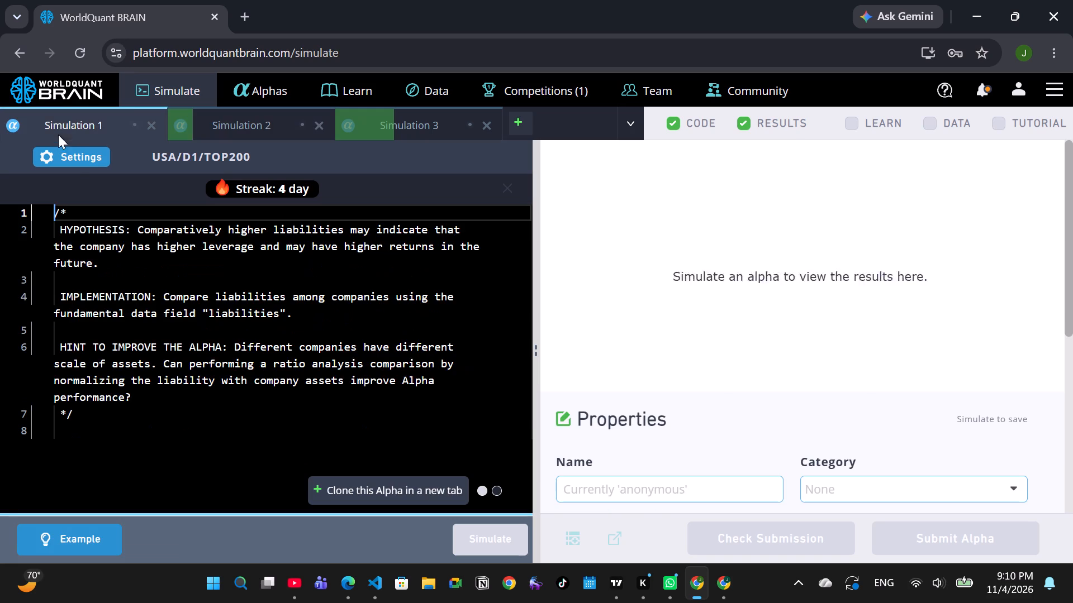
click(63, 162)
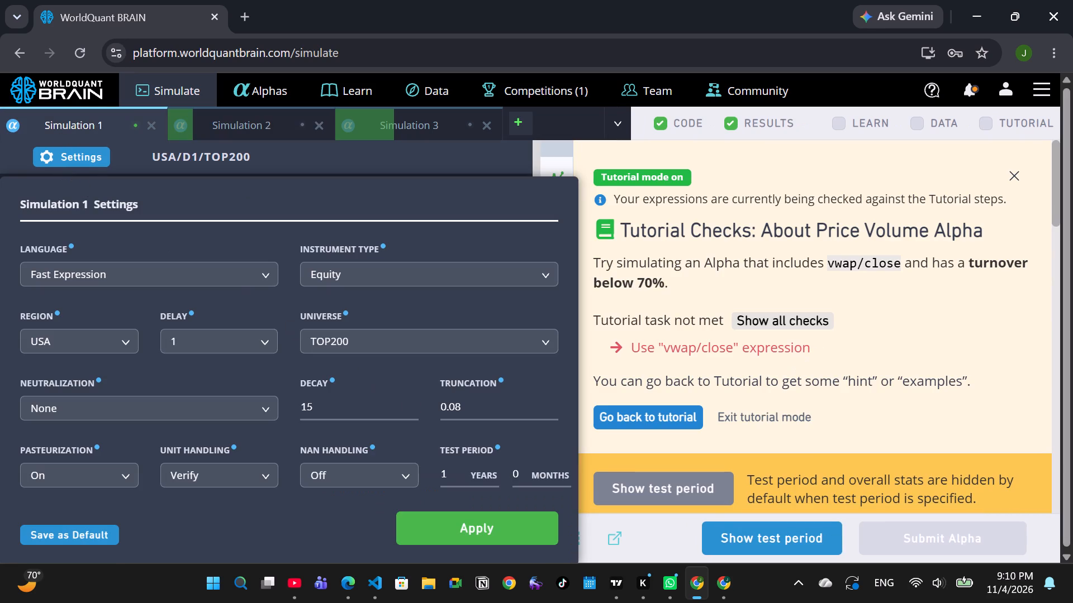
triple_click(409, 401)
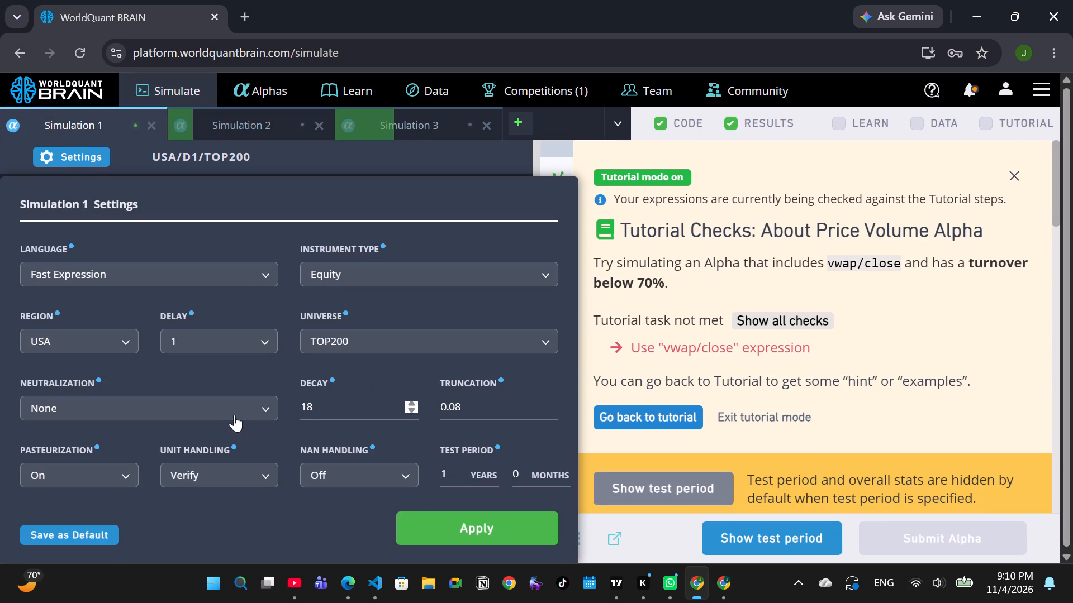
click(234, 415)
click(182, 468)
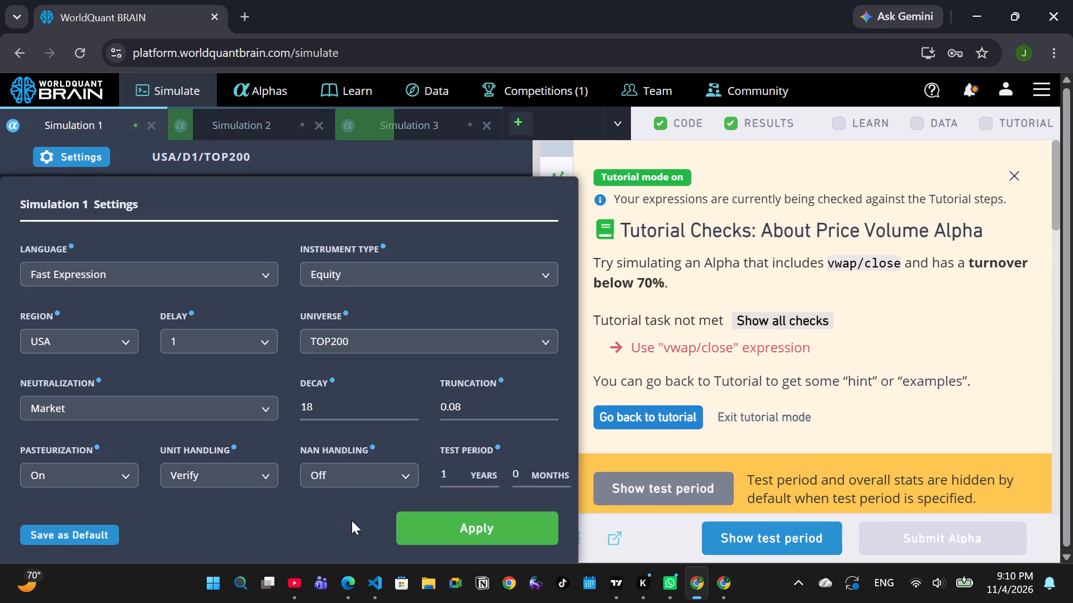
click(436, 545)
click(436, 540)
click(482, 548)
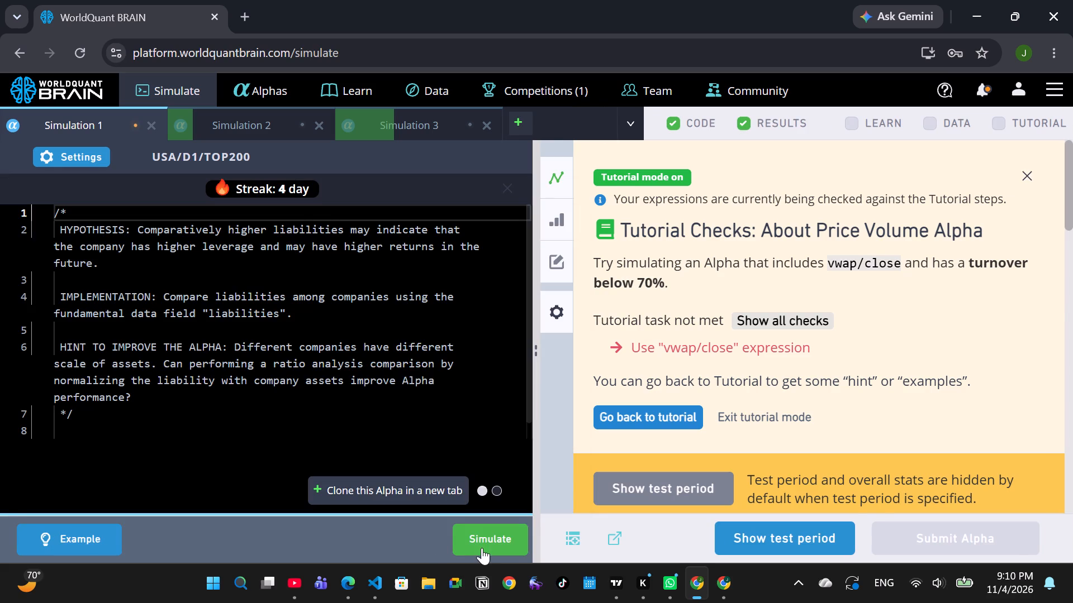
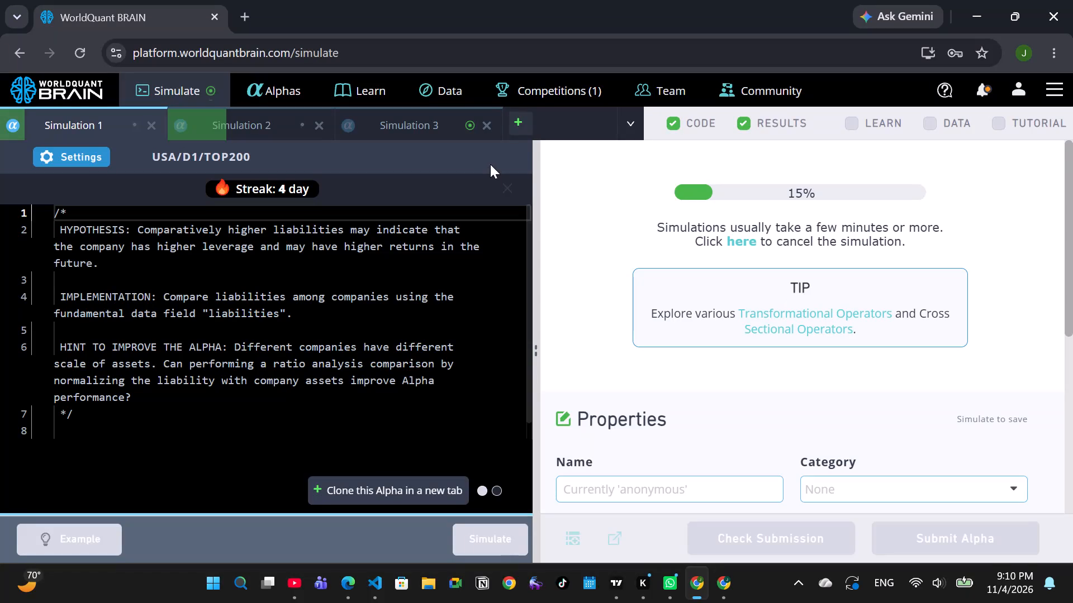
In Simulation 3, set decay to 32 and neutralization to None, apply the settings, and rerun the simulation.
click(407, 125)
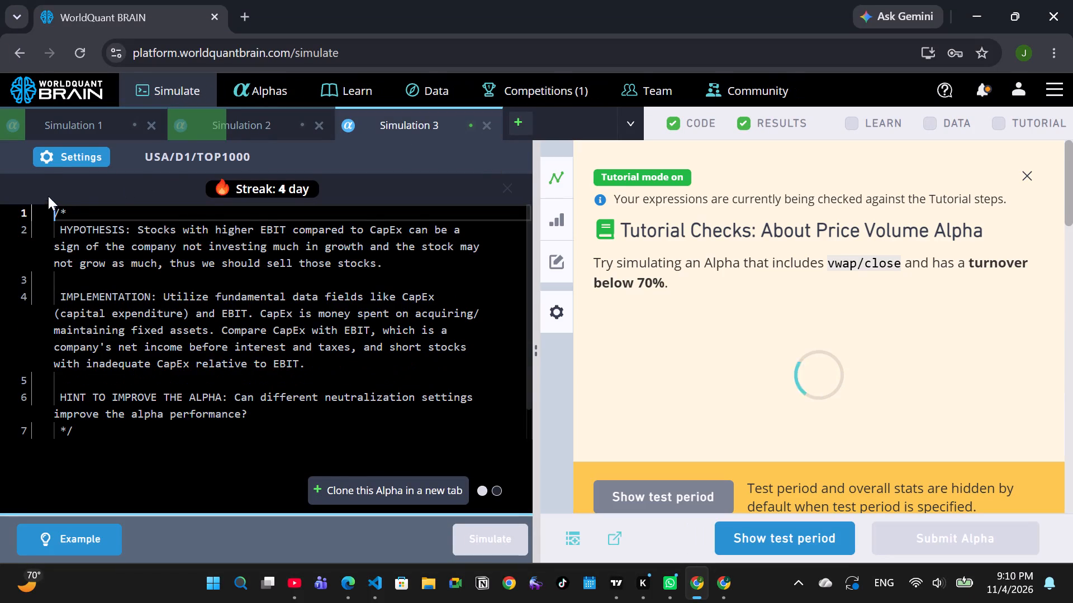
click(60, 161)
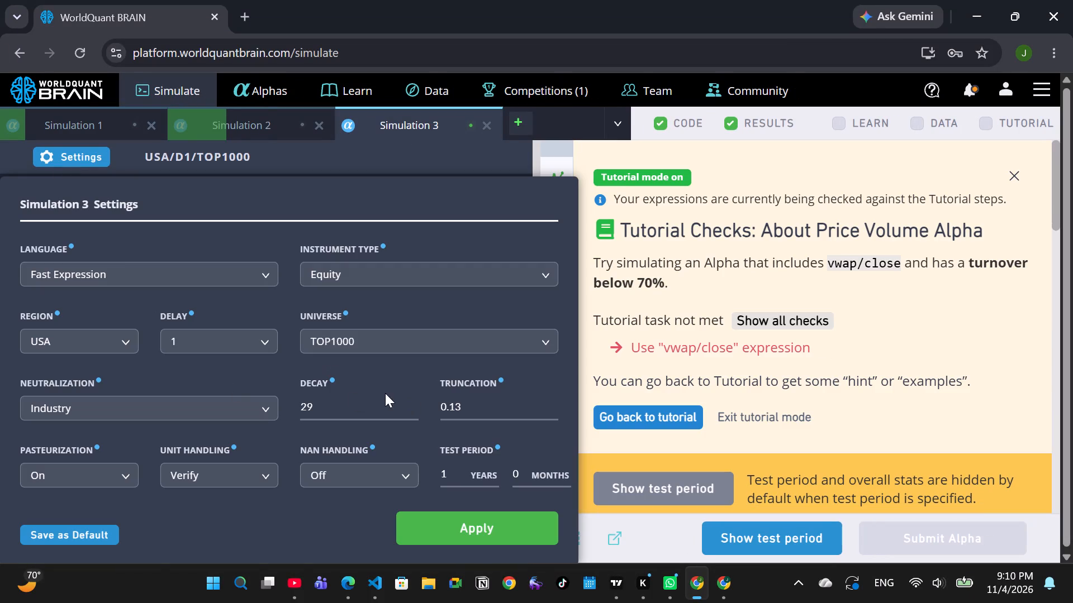
triple_click(411, 404)
click(268, 420)
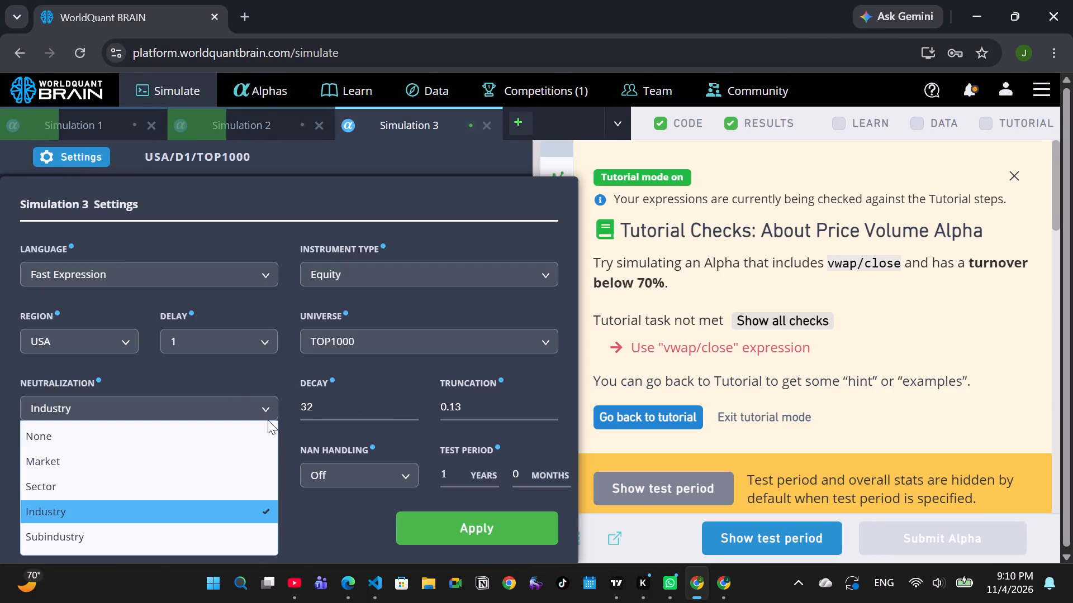
click(149, 445)
click(434, 528)
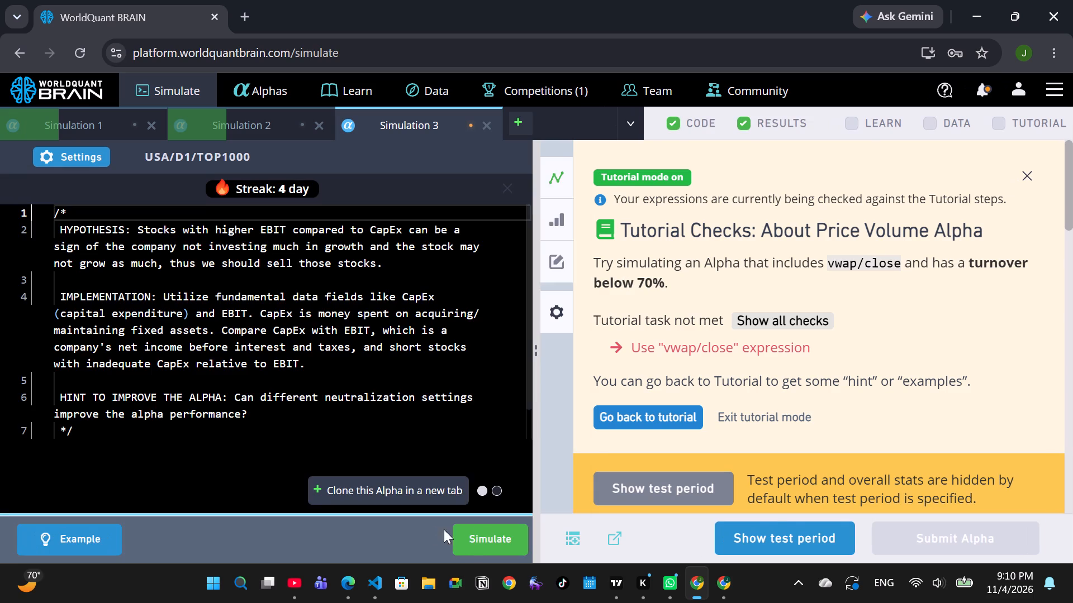
click(479, 535)
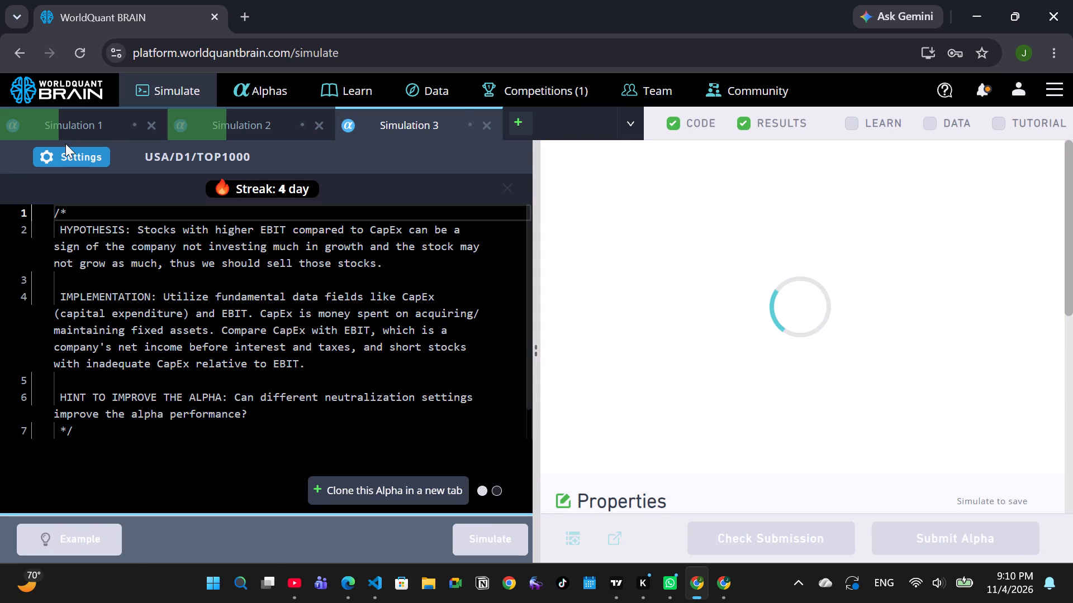
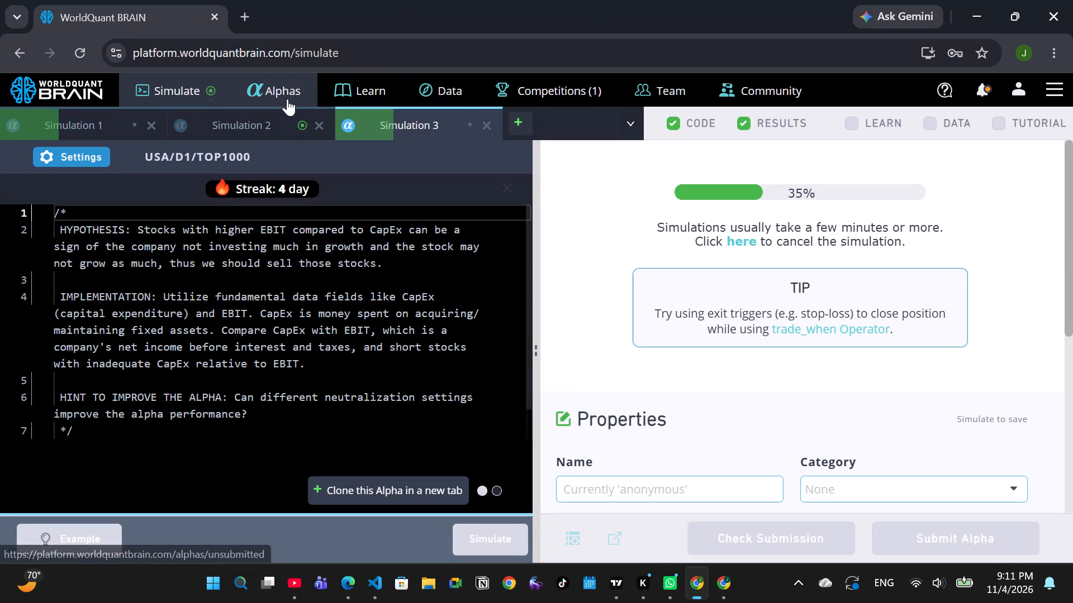
In Simulation 2, set neutralization to Sector, apply the settings, and rerun the simulation.
click(258, 134)
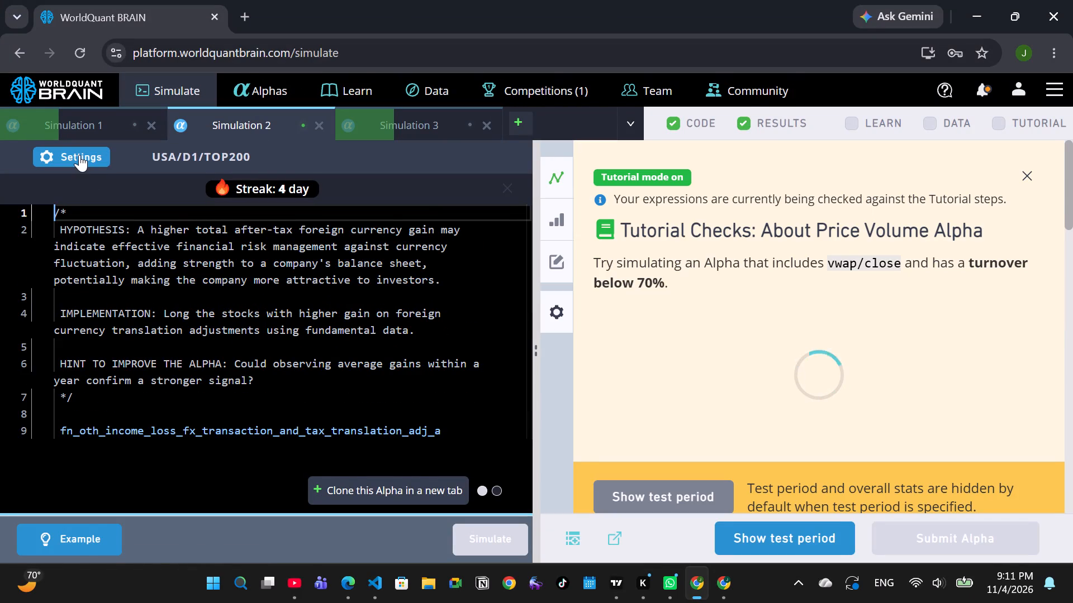
click(79, 155)
click(264, 405)
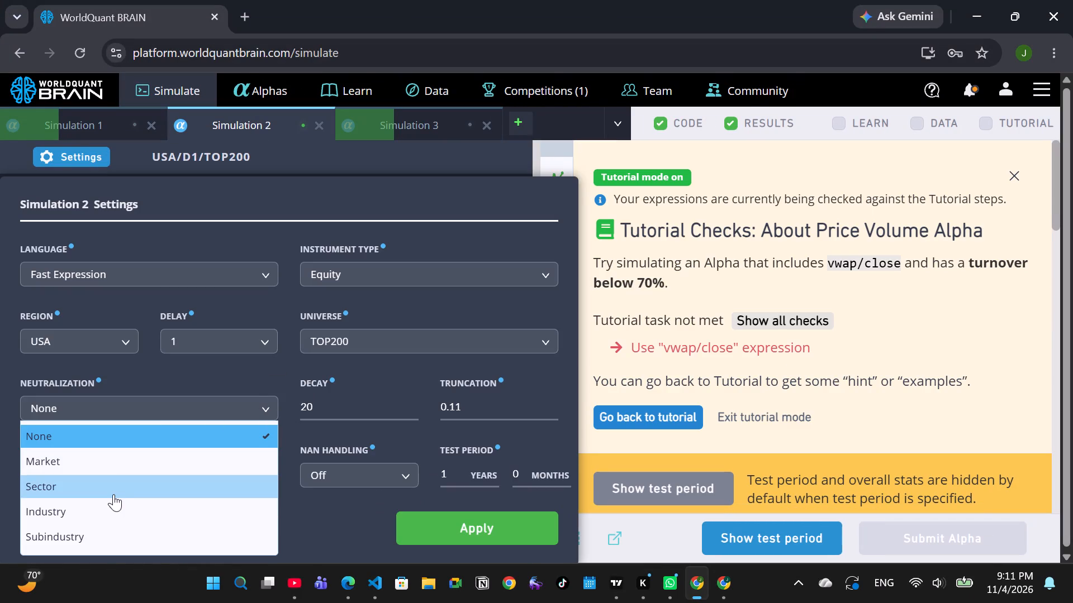
click(113, 494)
click(502, 531)
click(502, 531)
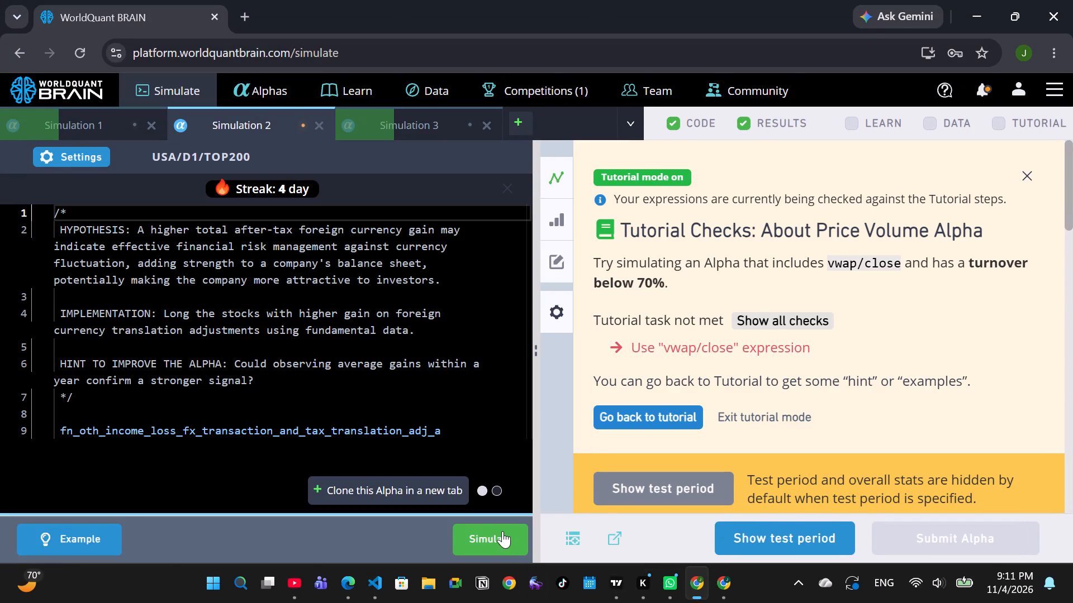
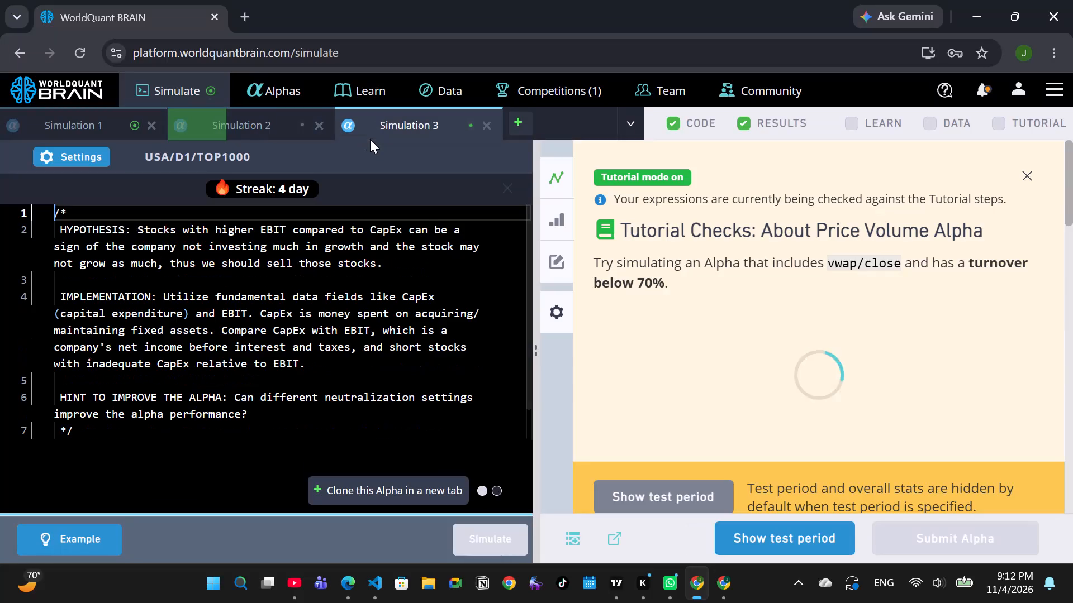
In Simulation 3's settings, set neutralization to Market and the universe to TOP2000.
click(89, 160)
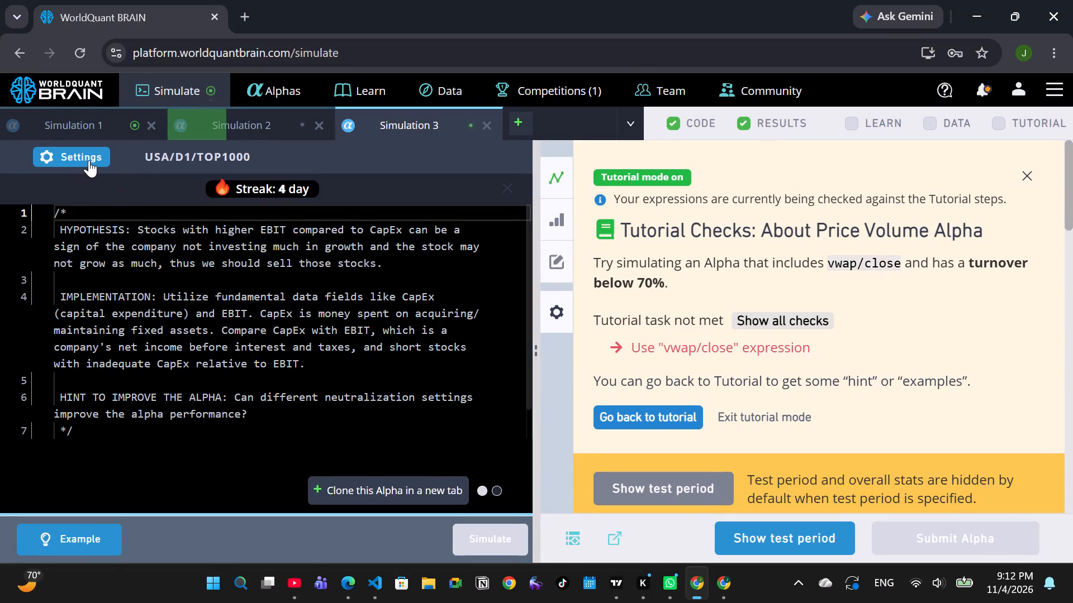
click(236, 414)
click(100, 470)
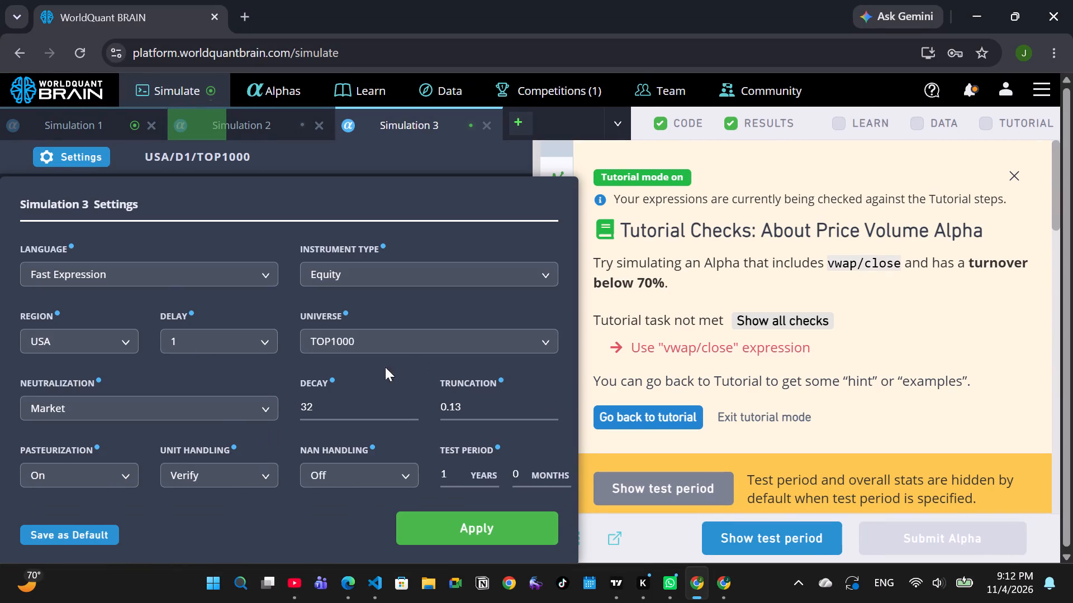
click(408, 352)
click(338, 396)
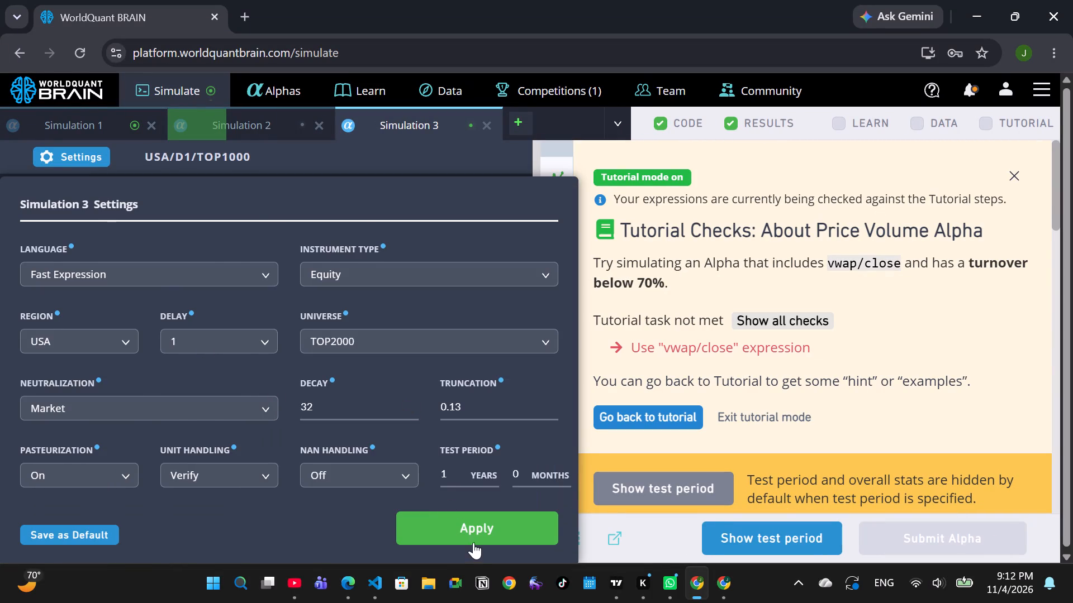
Apply the changed settings to Simulation 3 and rerun the simulation.
click(471, 540)
click(487, 537)
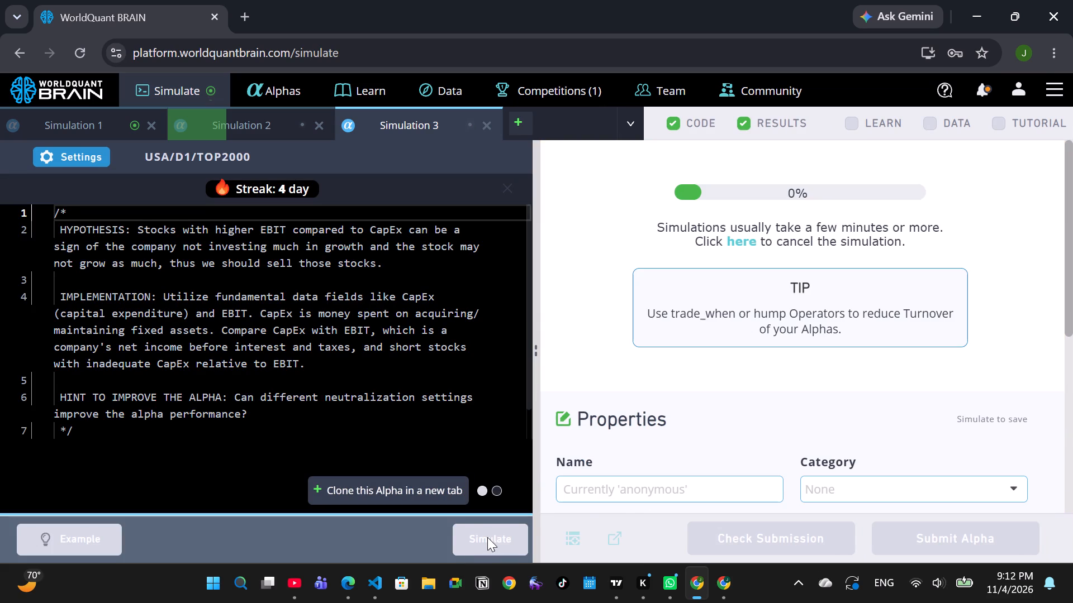
In Simulation 1, set neutralization to Sector, apply the settings, and rerun the simulation.
click(90, 126)
click(81, 154)
click(231, 405)
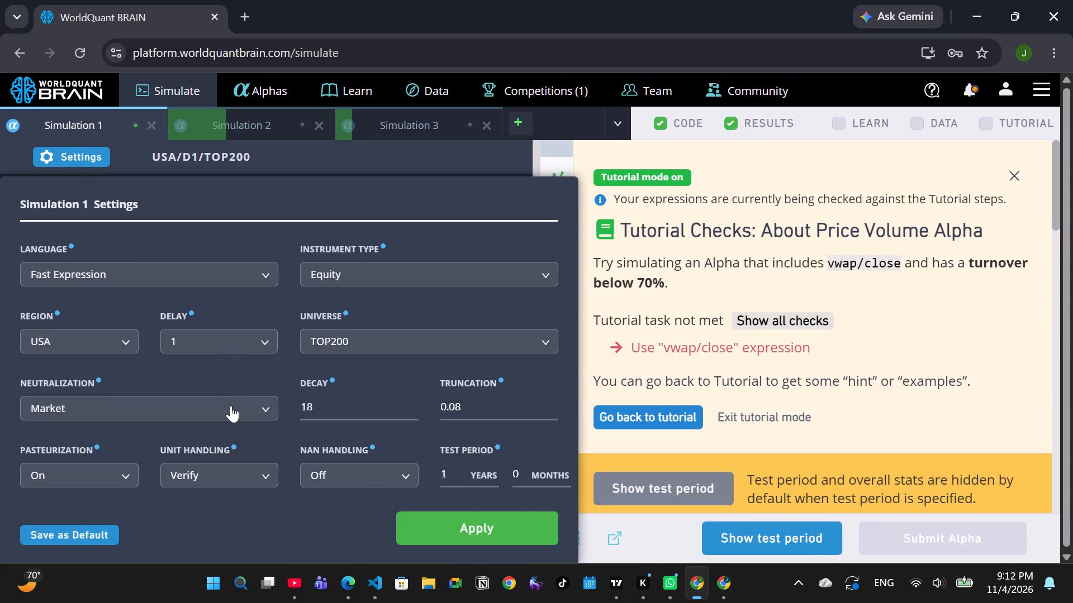
click(93, 496)
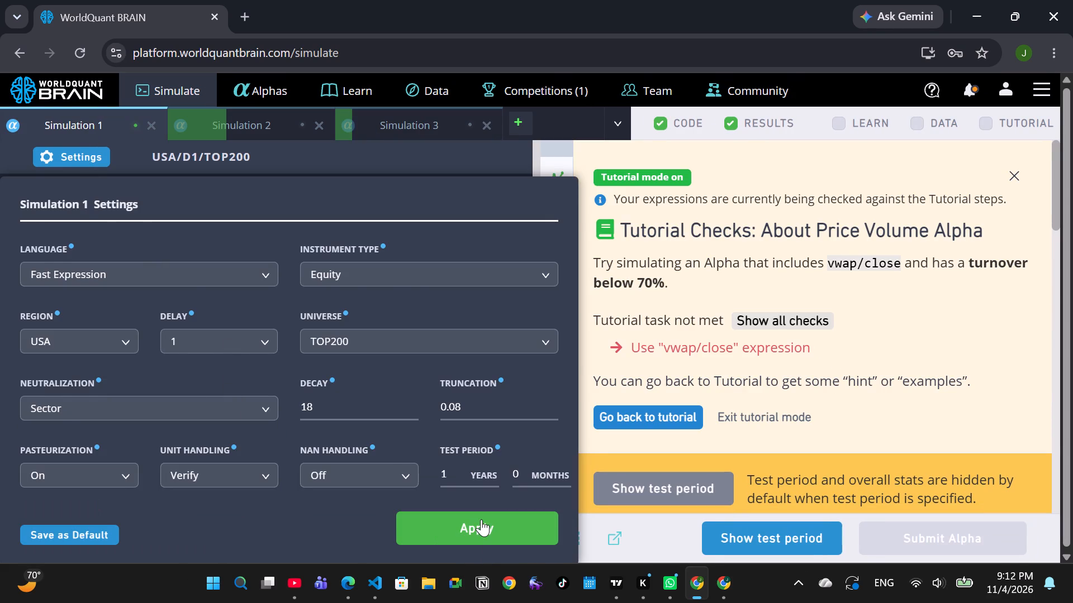
click(481, 519)
click(489, 534)
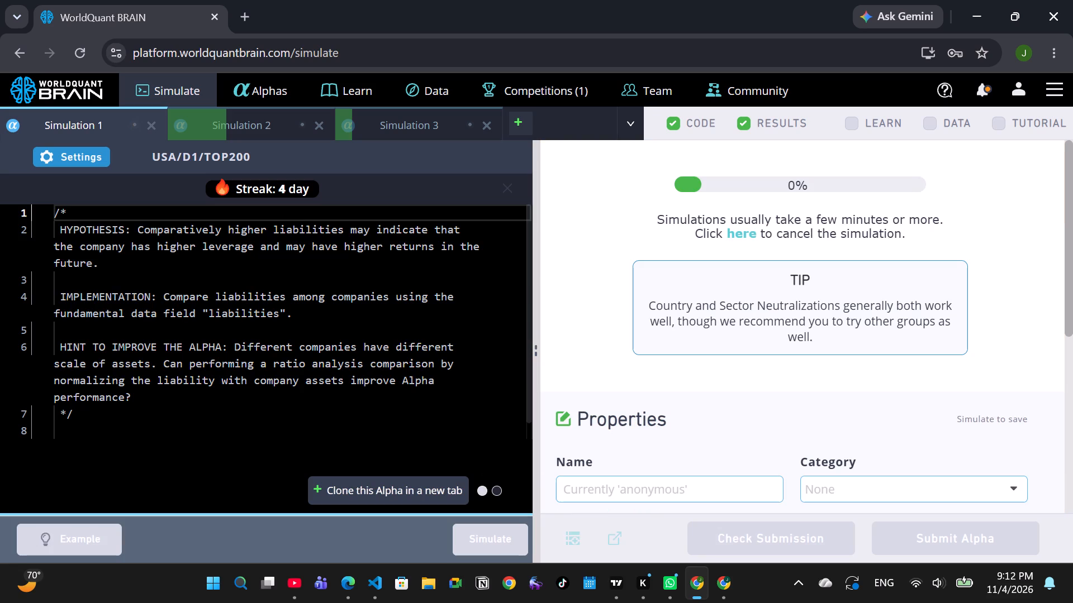
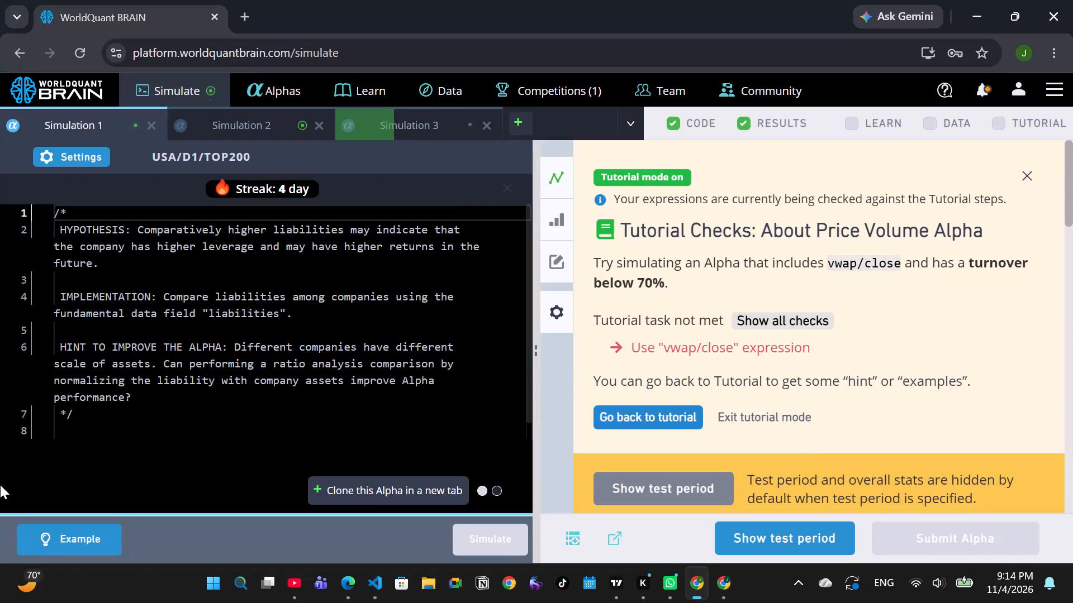
Apply Market neutralization and the TOP2000 universe in Simulation 2's settings, and rerun the simulation.
click(245, 124)
click(80, 152)
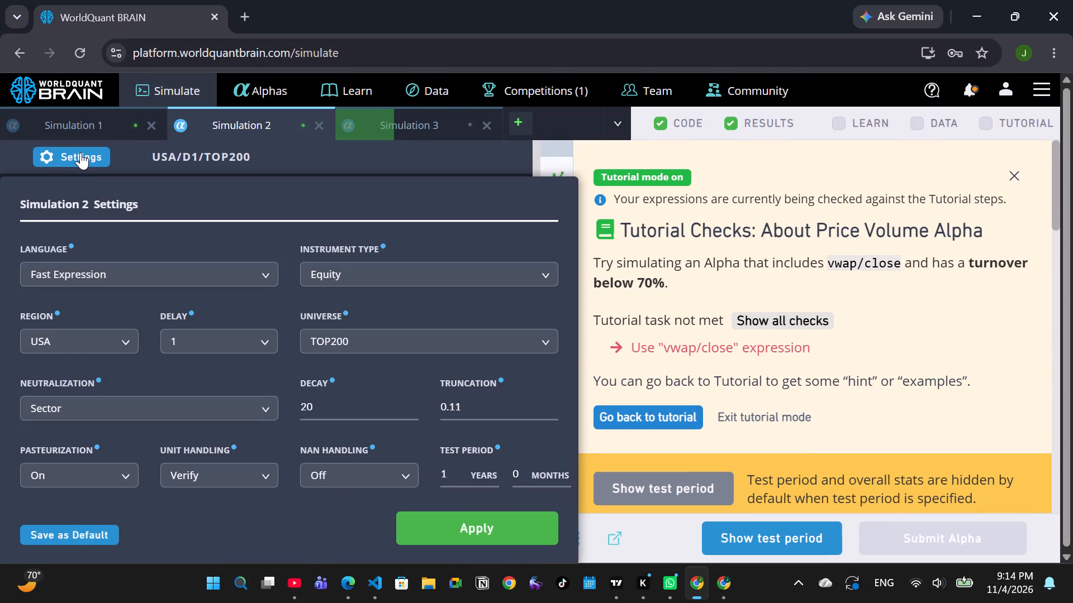
click(250, 408)
click(23, 465)
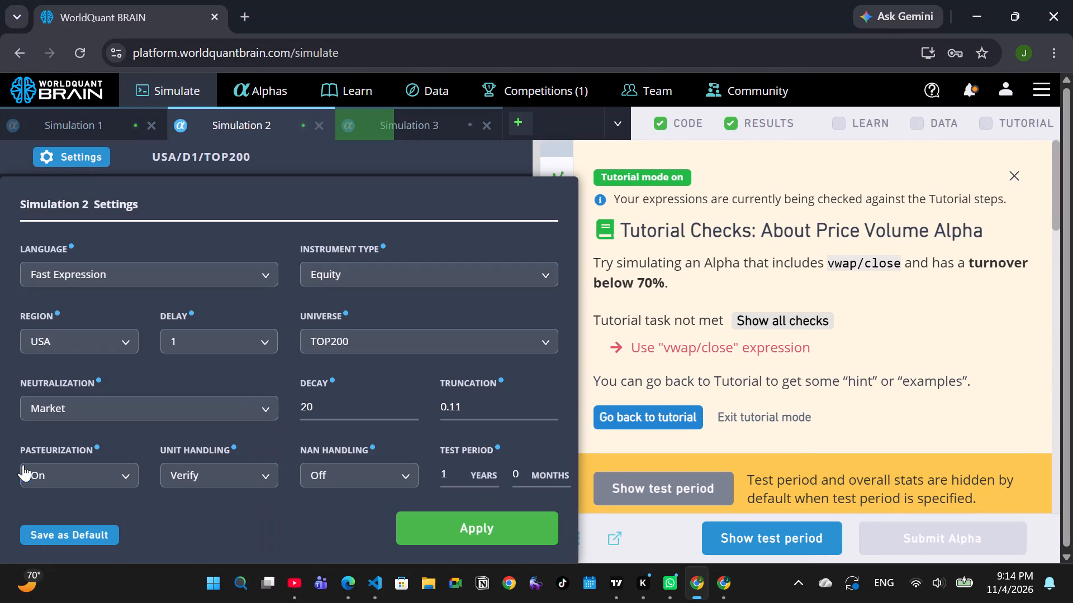
click(437, 342)
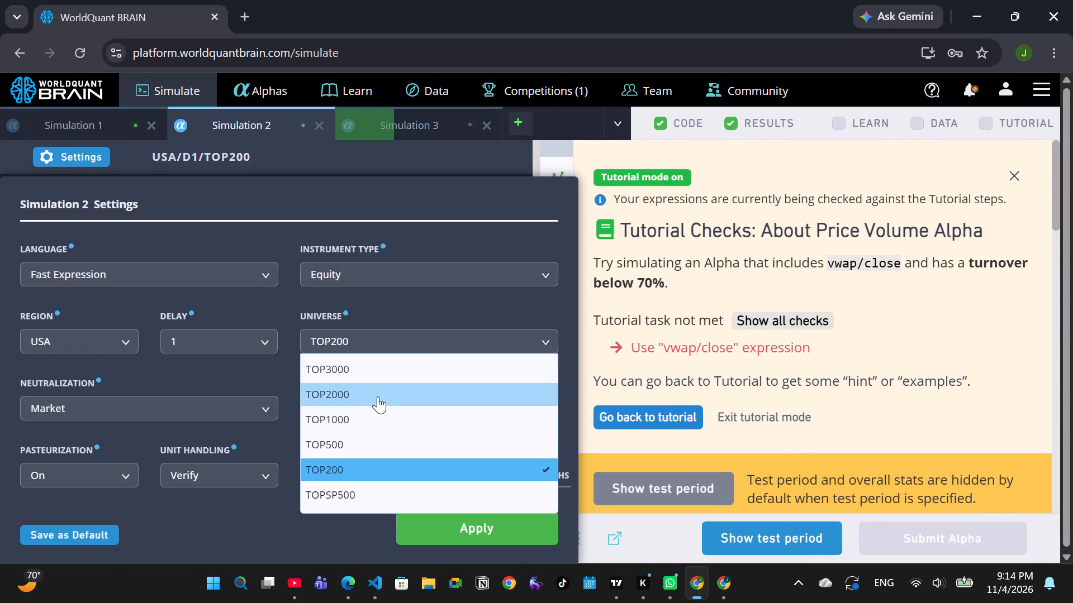
click(378, 396)
click(453, 526)
click(467, 539)
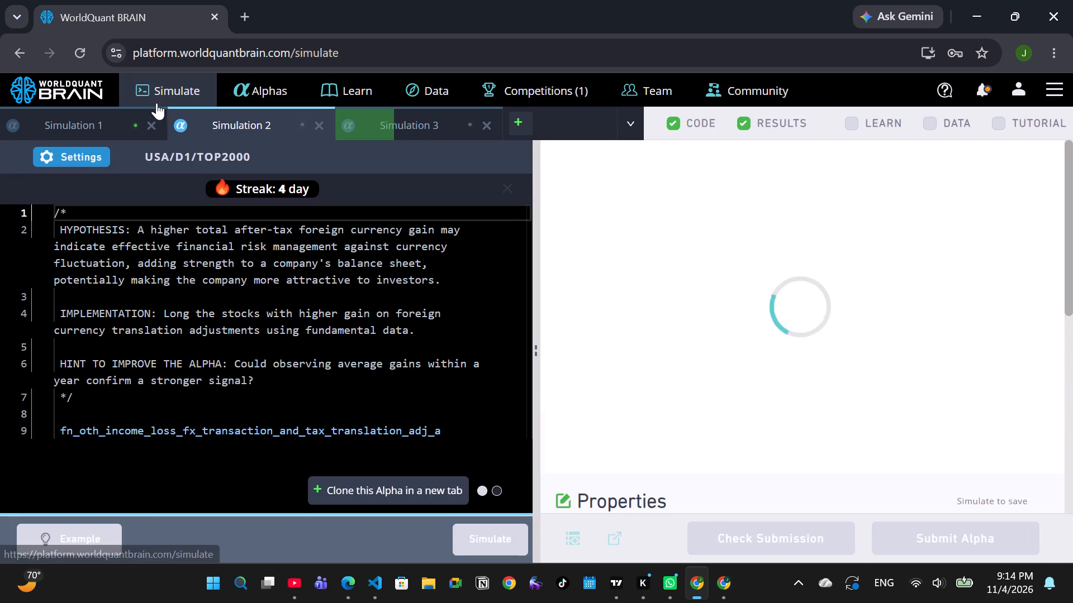
In Simulation 1's settings, set neutralization to Market, the universe to TOP3000 and decay to 20.
click(117, 132)
click(67, 154)
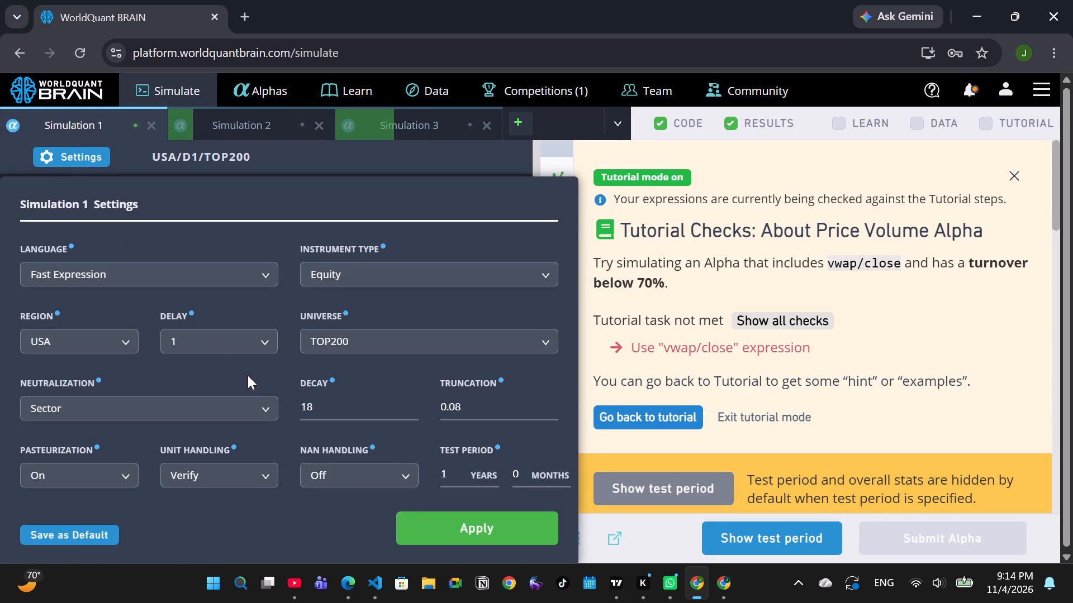
click(255, 403)
double_click(58, 463)
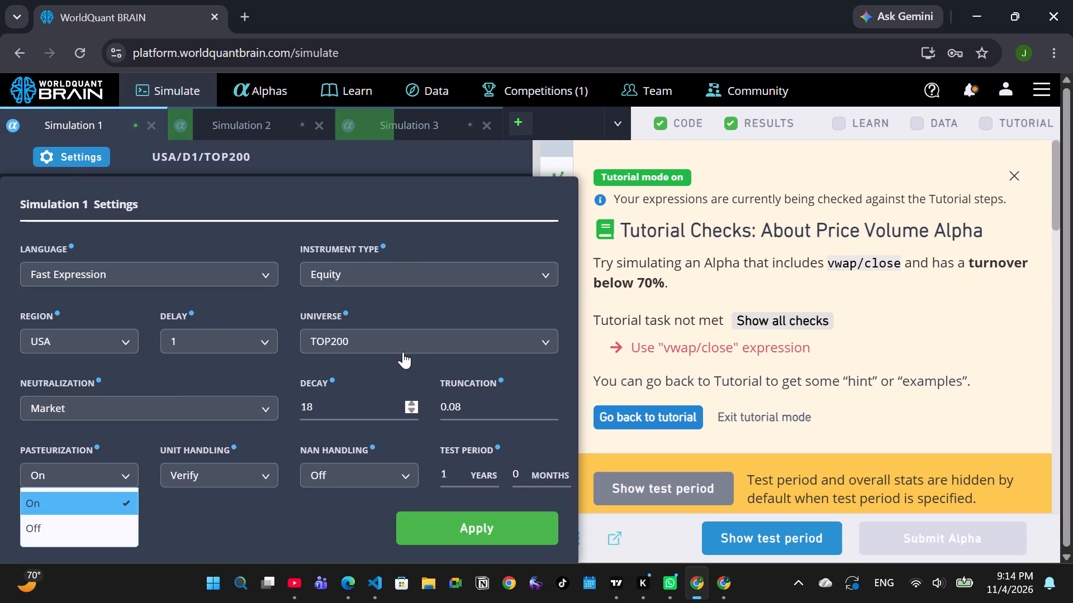
click(409, 331)
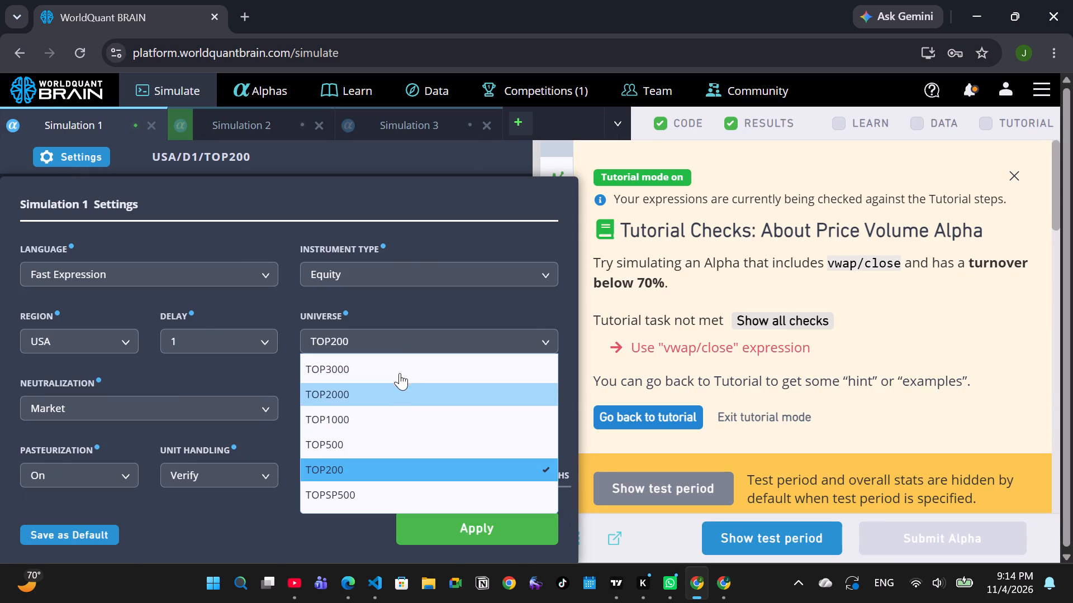
click(397, 368)
triple_click(415, 402)
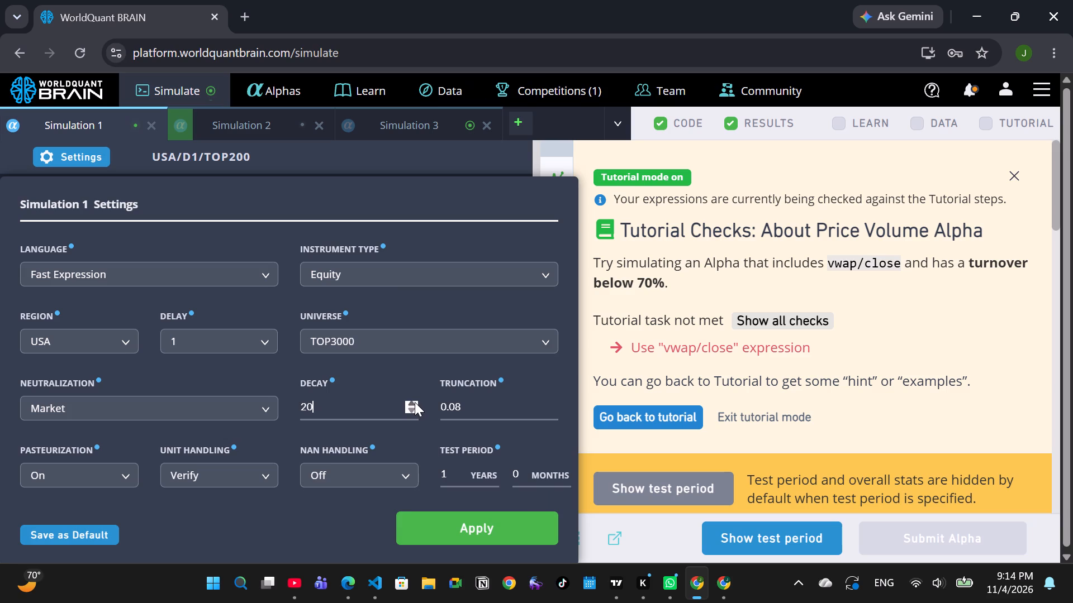
Apply Simulation 1's updated settings and rerun the simulation.
click(448, 539)
click(484, 540)
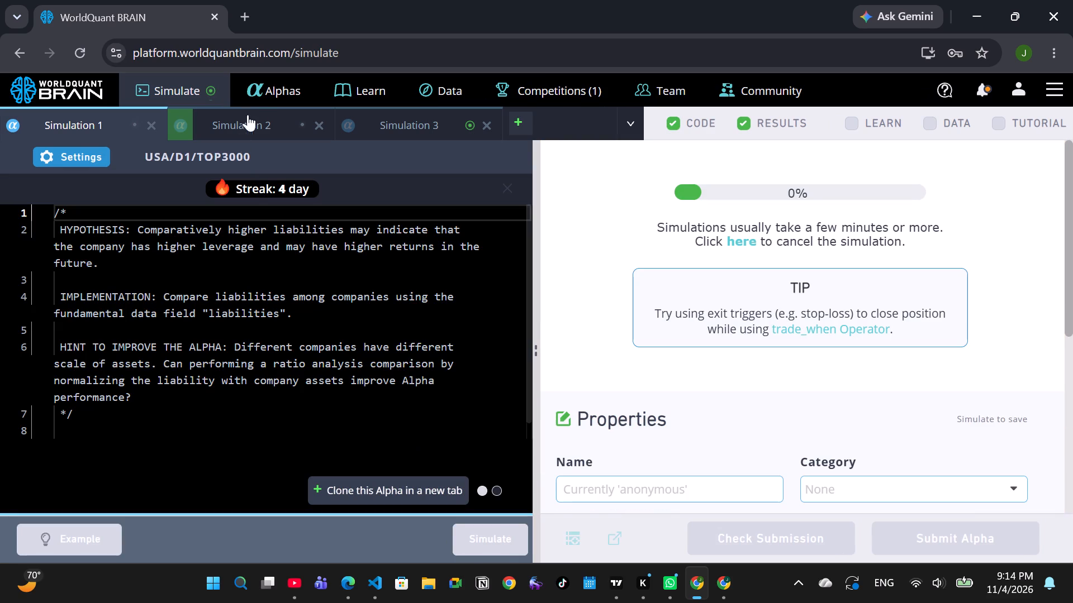
In Simulation 3's settings, set decay to 35, raise the truncation, change the universe to TOP1000, and rerun the simulation.
click(402, 133)
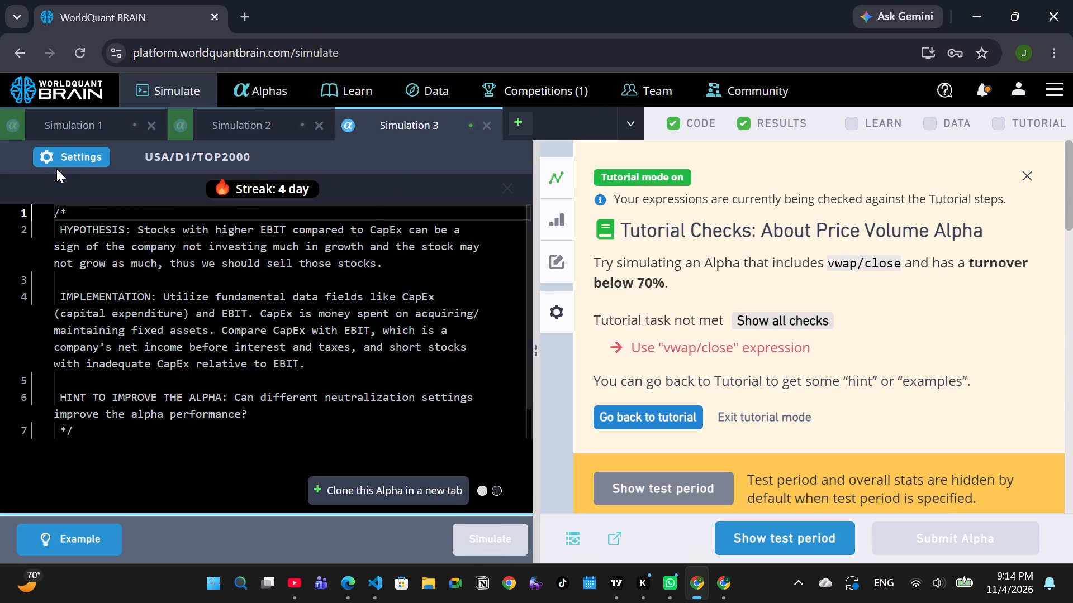
click(56, 167)
click(58, 161)
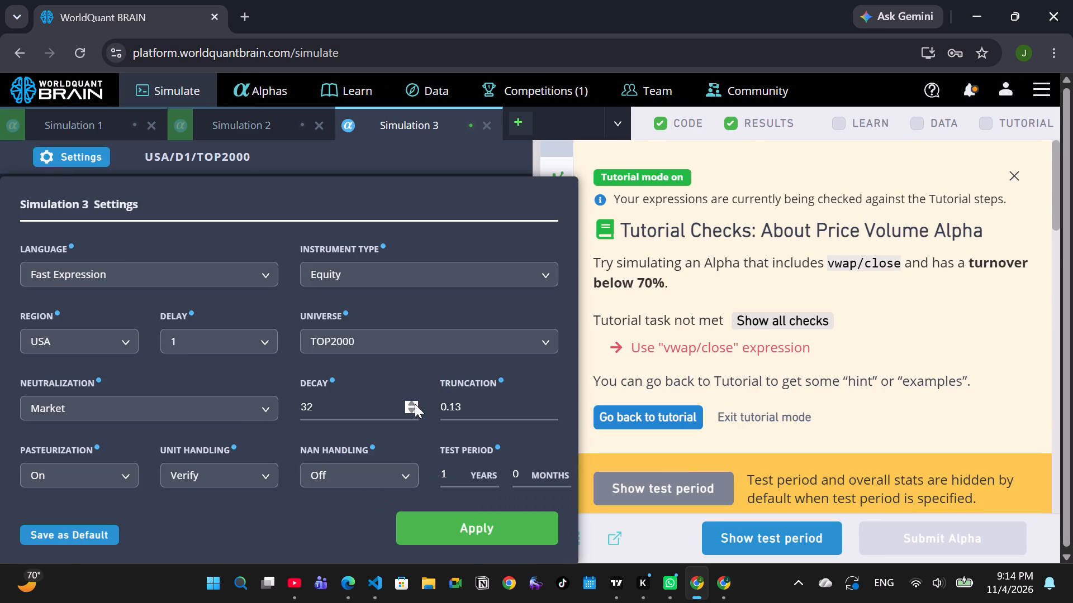
triple_click(415, 404)
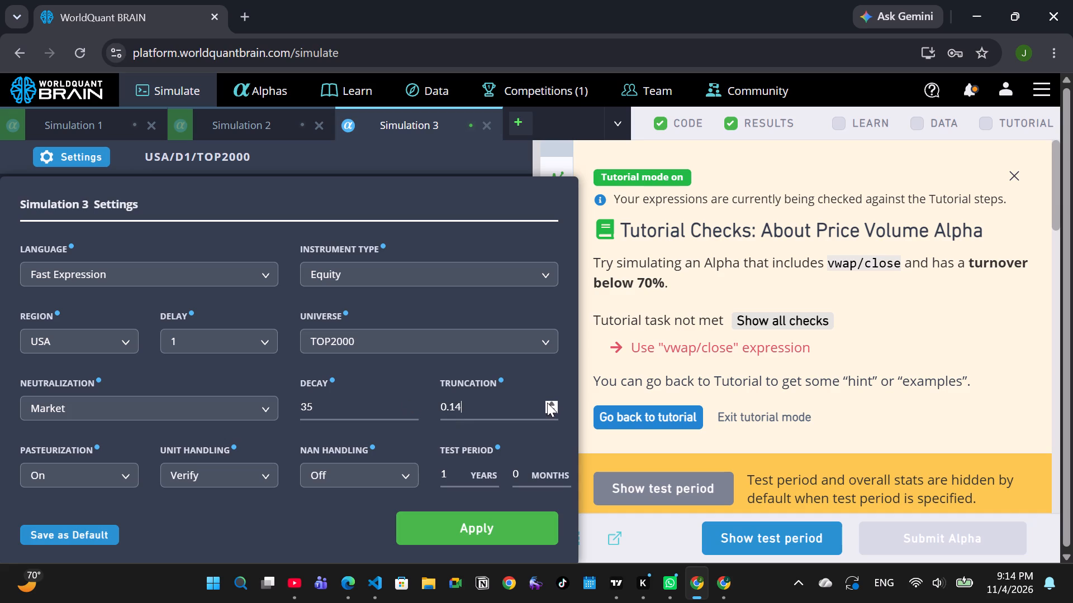
triple_click(547, 403)
click(547, 403)
click(507, 347)
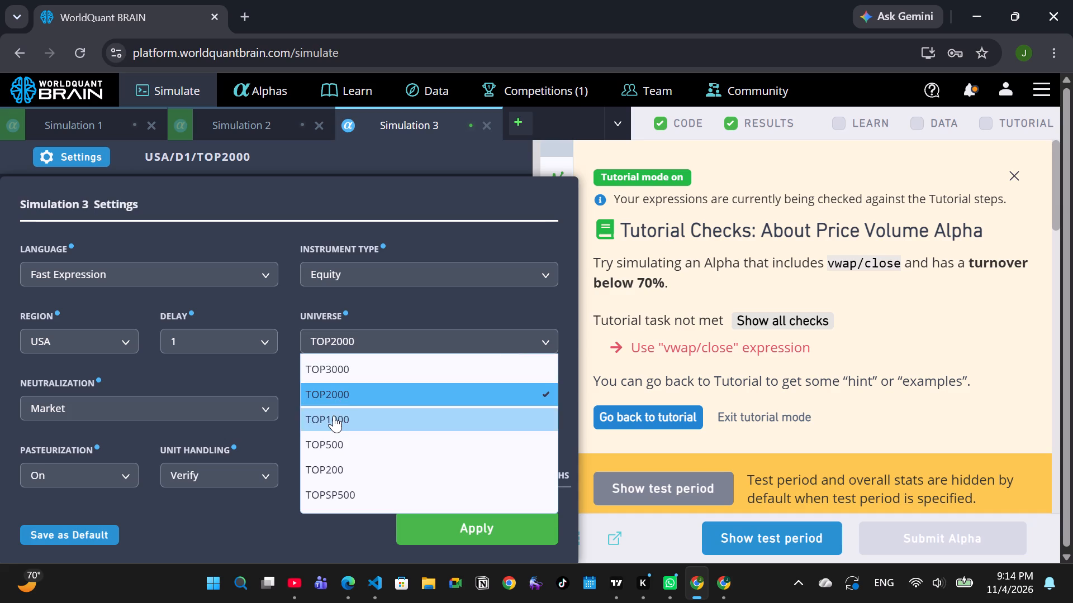
click(334, 415)
click(449, 533)
click(465, 544)
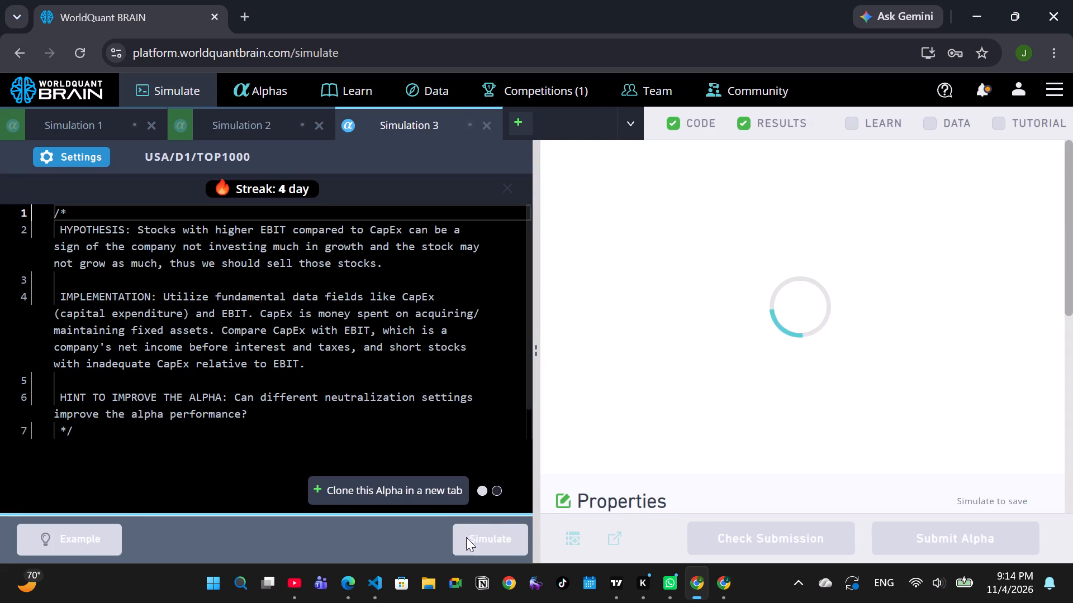
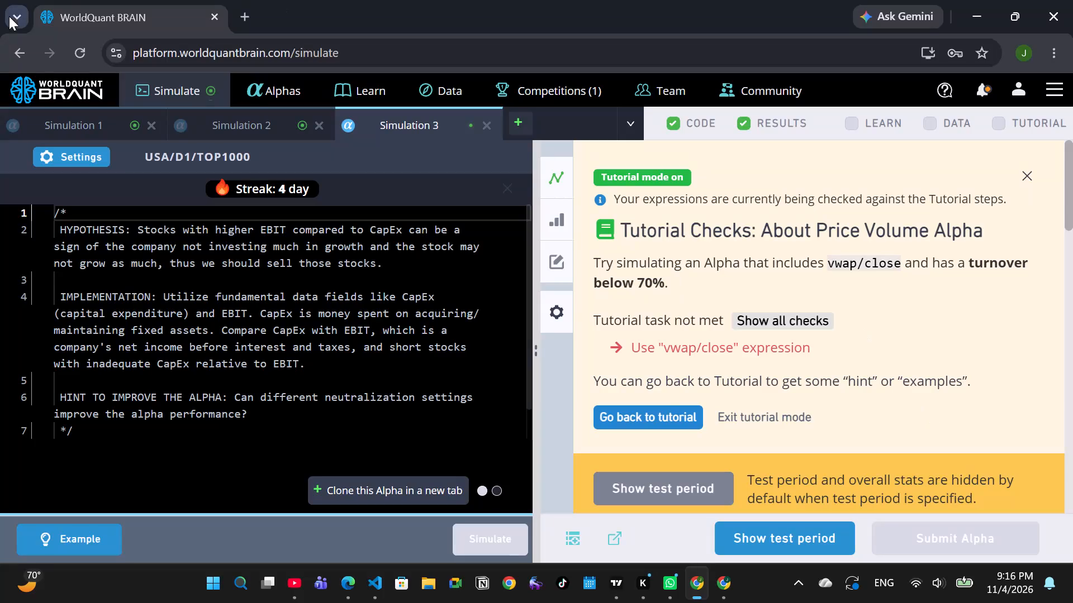
In Simulation 1's settings, set neutralization to Sector.
click(72, 117)
click(80, 160)
click(83, 195)
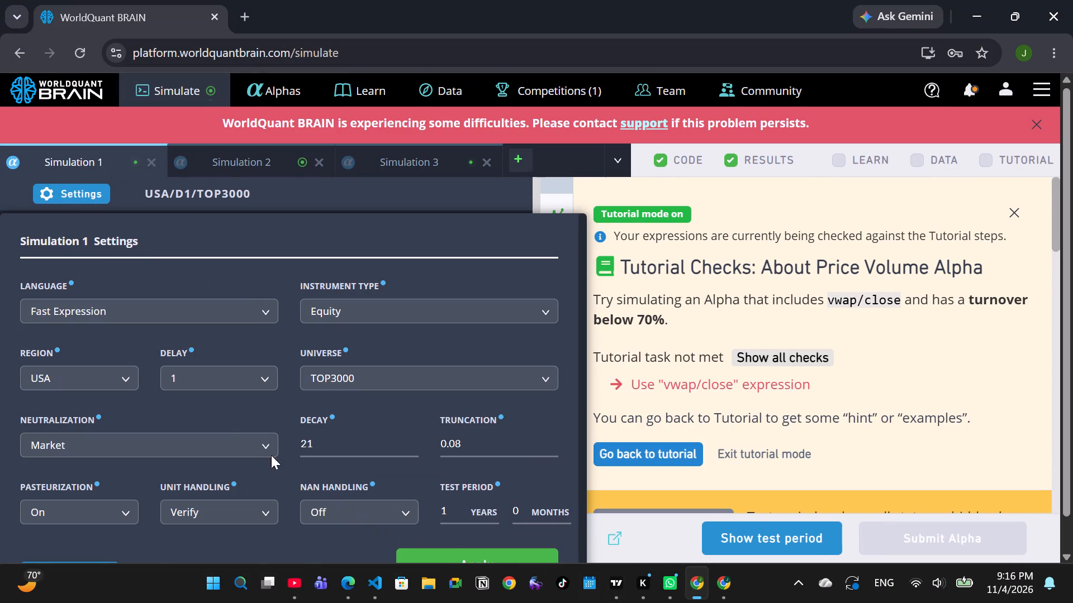
click(234, 460)
click(115, 448)
click(92, 519)
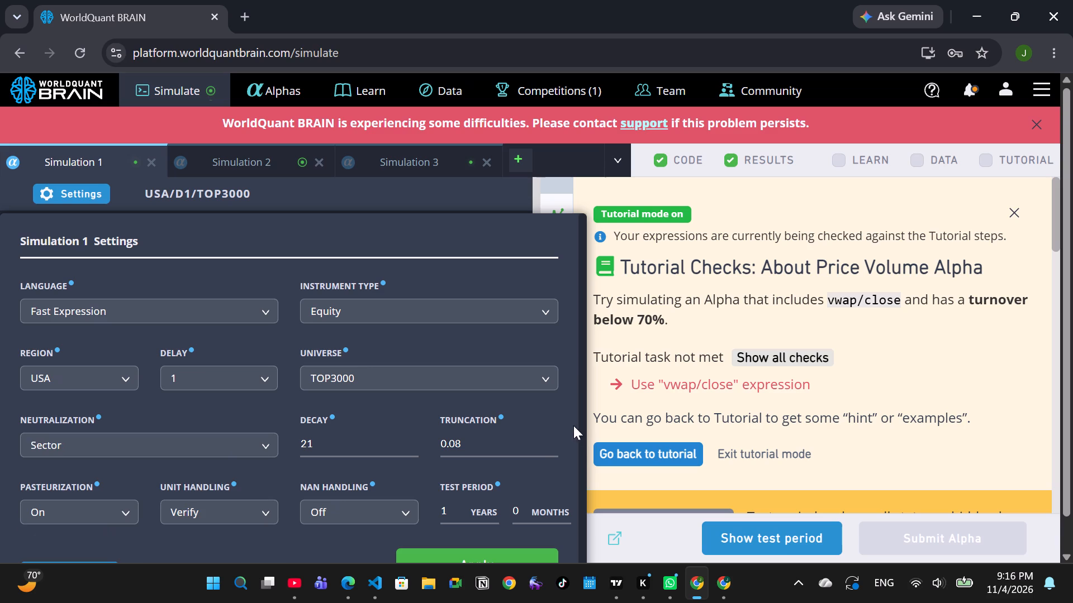
Raise the decay above 21 and set the universe to TOP2000 in Simulation 1's settings, apply them, and rerun the simulation.
triple_click(411, 441)
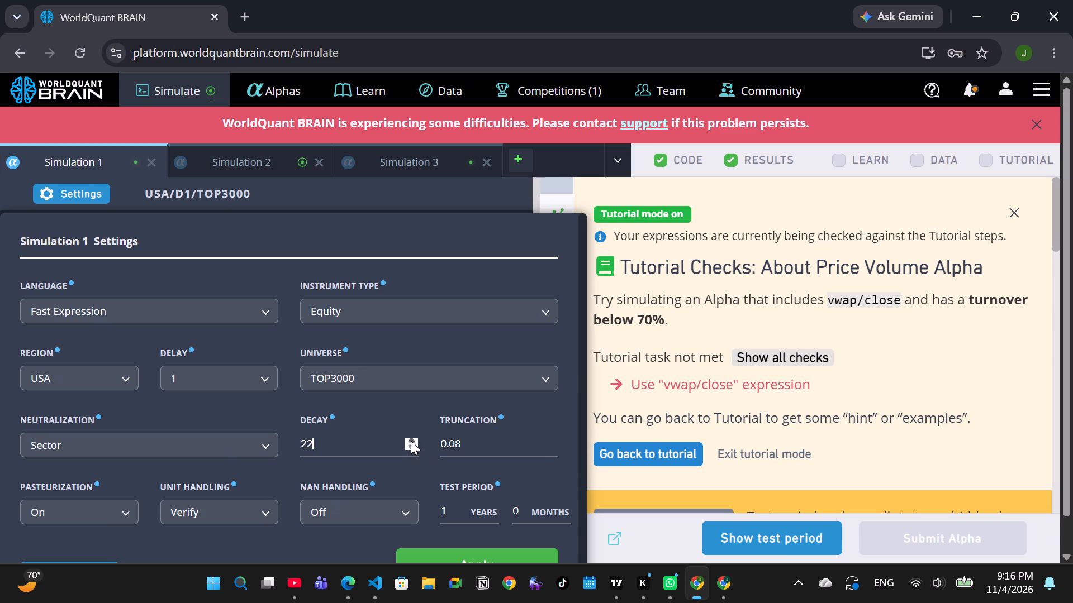
click(411, 441)
click(463, 376)
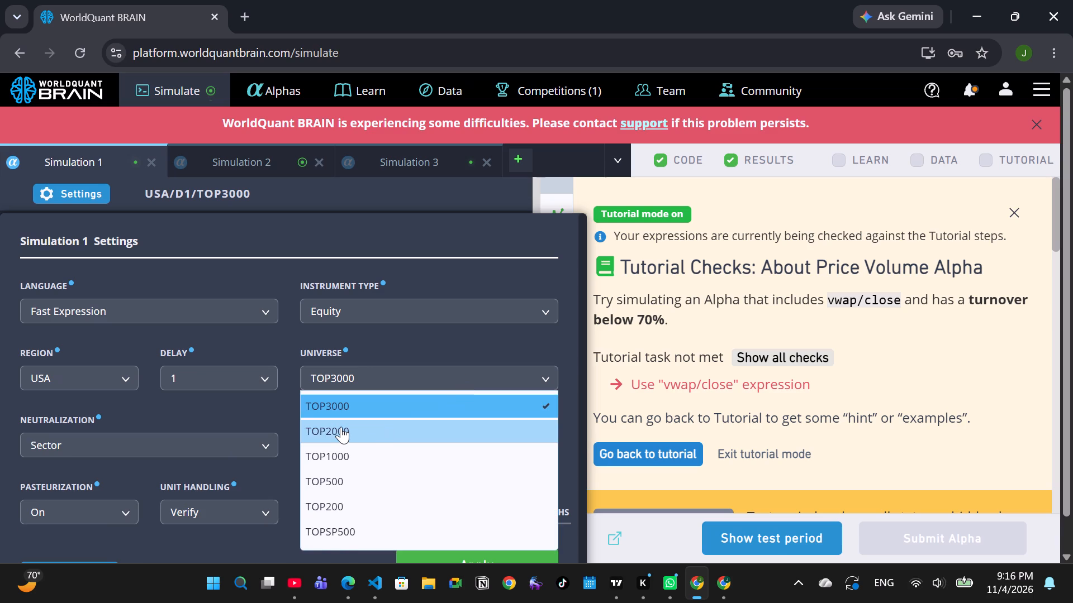
click(341, 427)
click(434, 555)
click(503, 546)
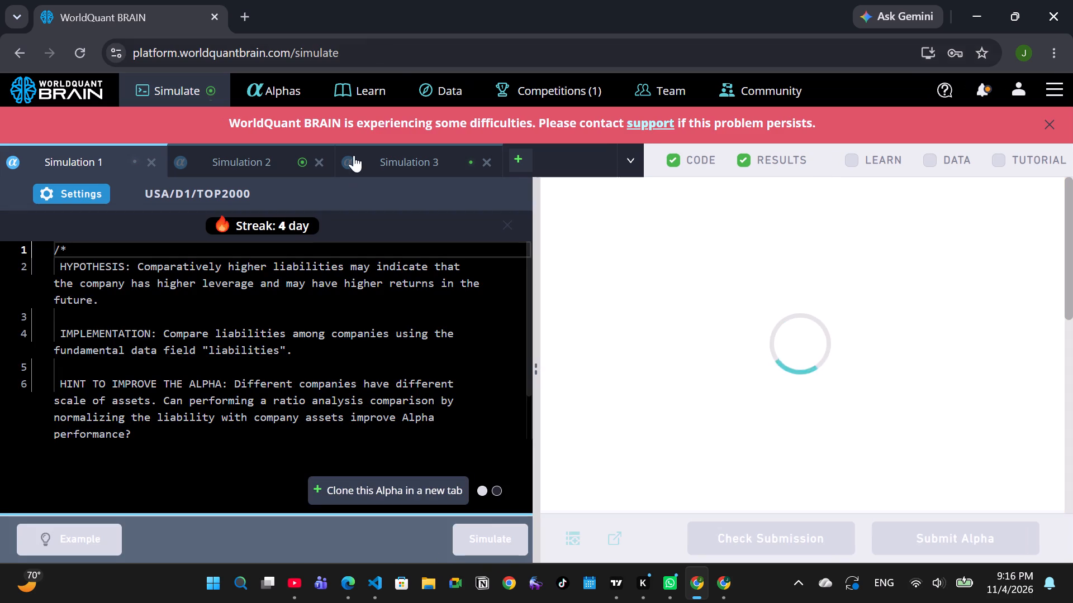
Switch to Simulation 2 to check the results of its rerun.
click(259, 164)
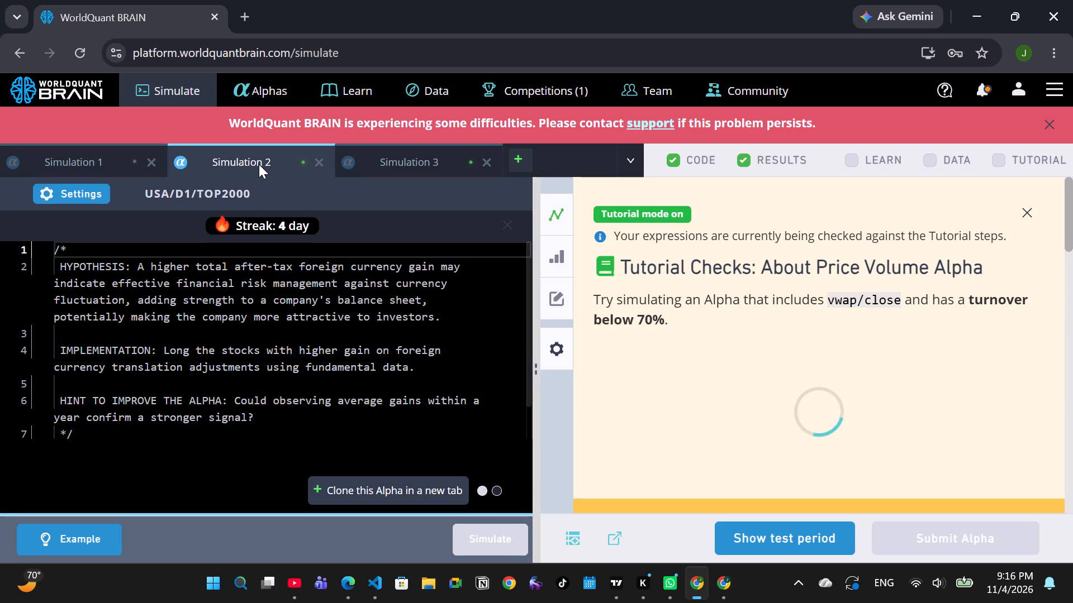
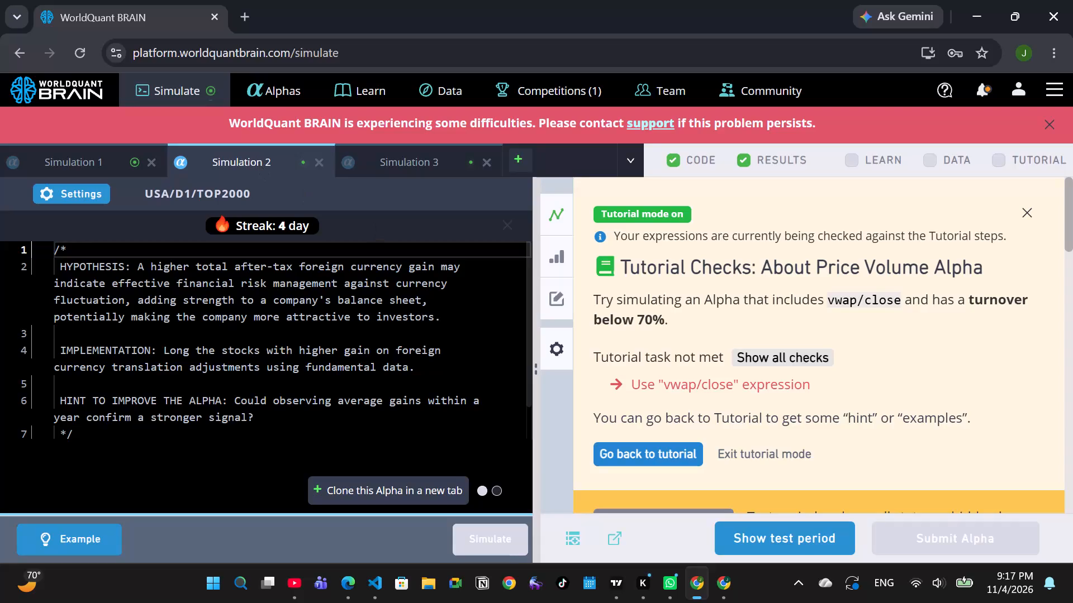
Load a new example alpha into Simulation 2 and run its simulation.
click(91, 543)
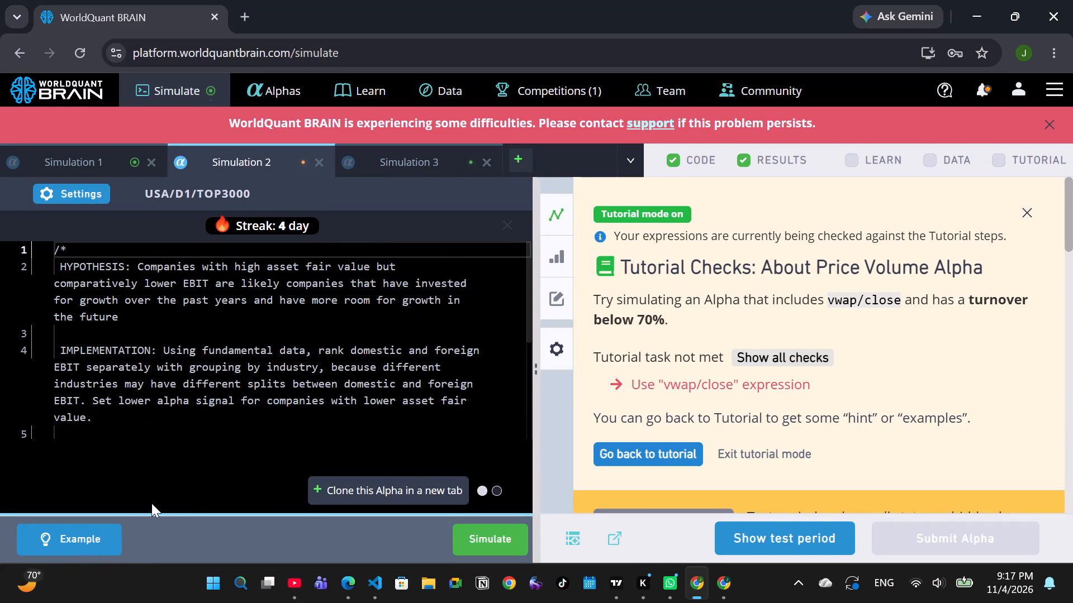
click(471, 529)
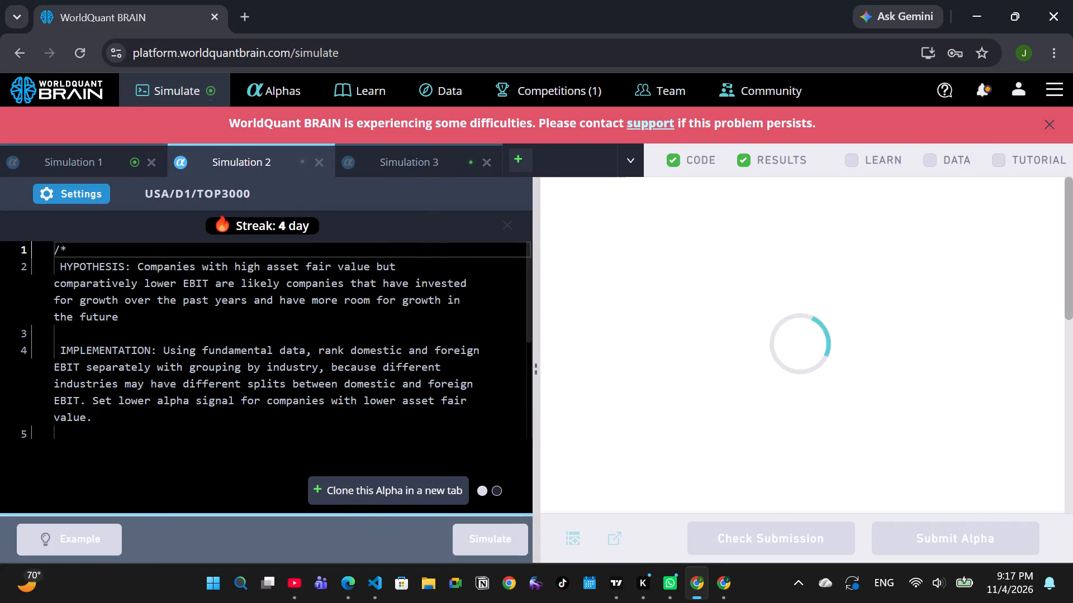
In Simulation 3's settings, set neutralization to None and the universe to TOP2000, apply them, and rerun the simulation.
click(391, 167)
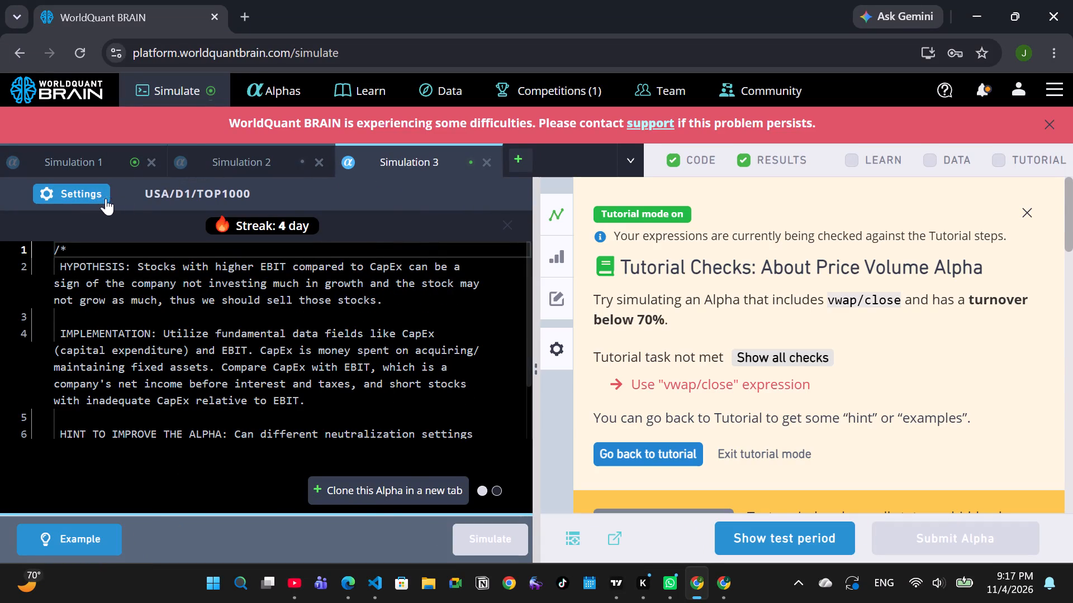
click(91, 199)
click(227, 452)
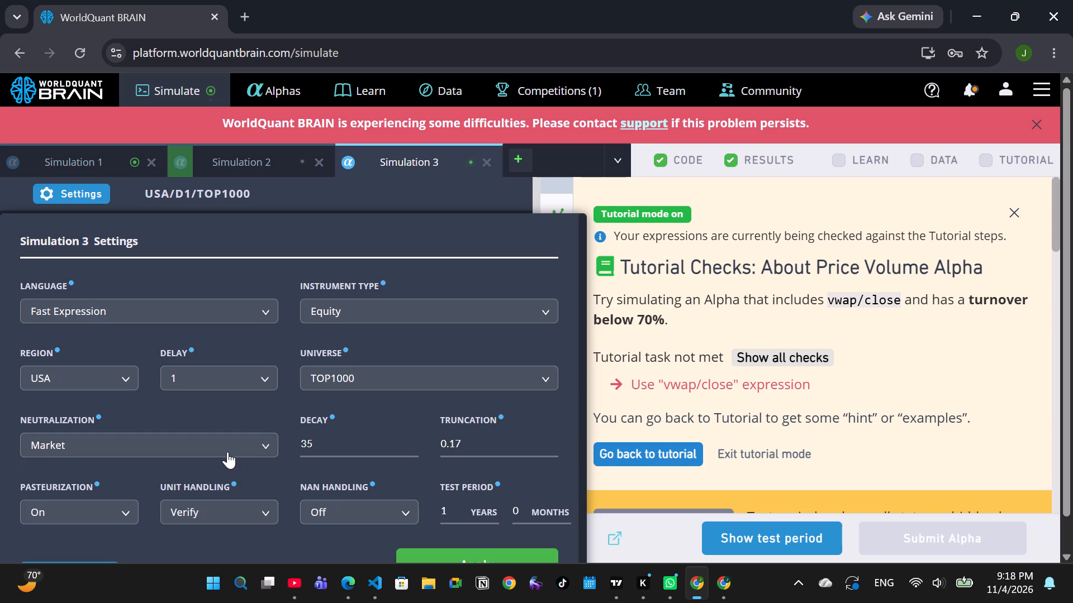
click(101, 461)
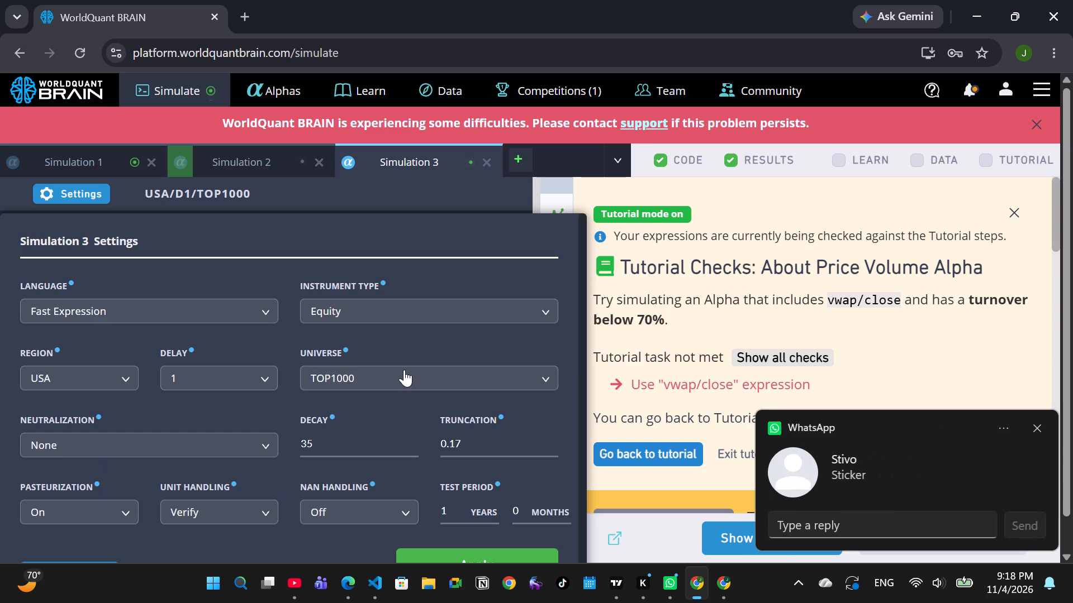
click(407, 369)
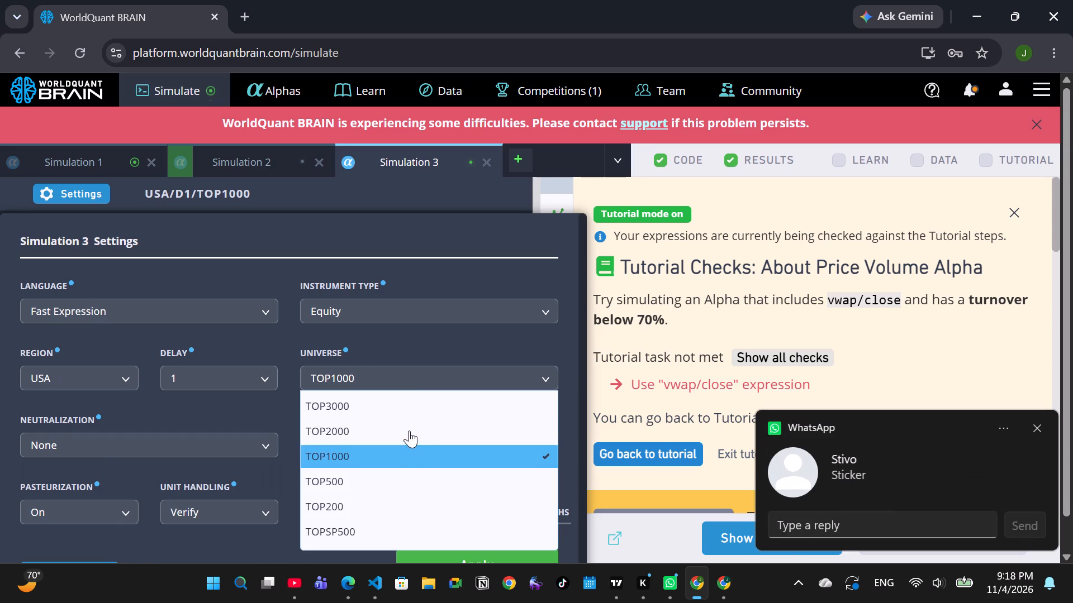
click(409, 430)
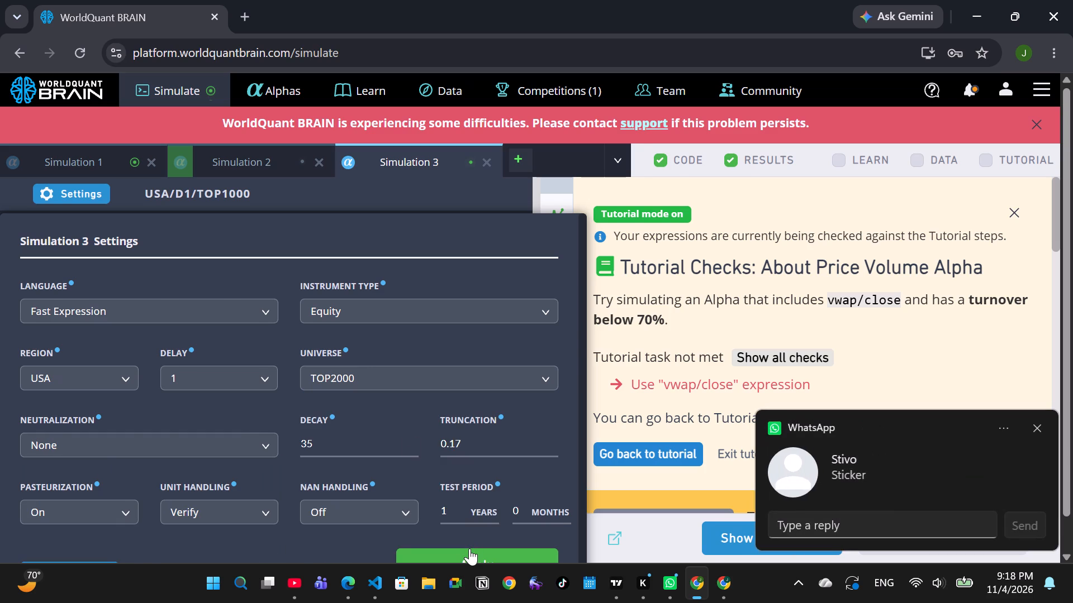
click(469, 548)
click(487, 532)
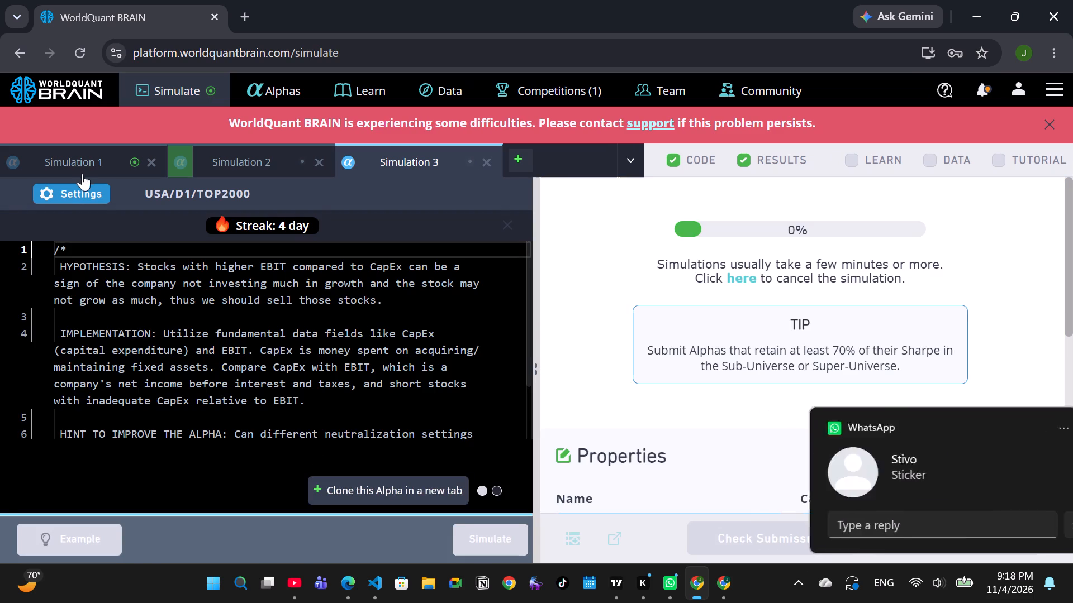
In Simulation 1's settings, set neutralization to Market and the universe to TOP3000, apply them, and rerun the simulation.
click(78, 167)
click(75, 193)
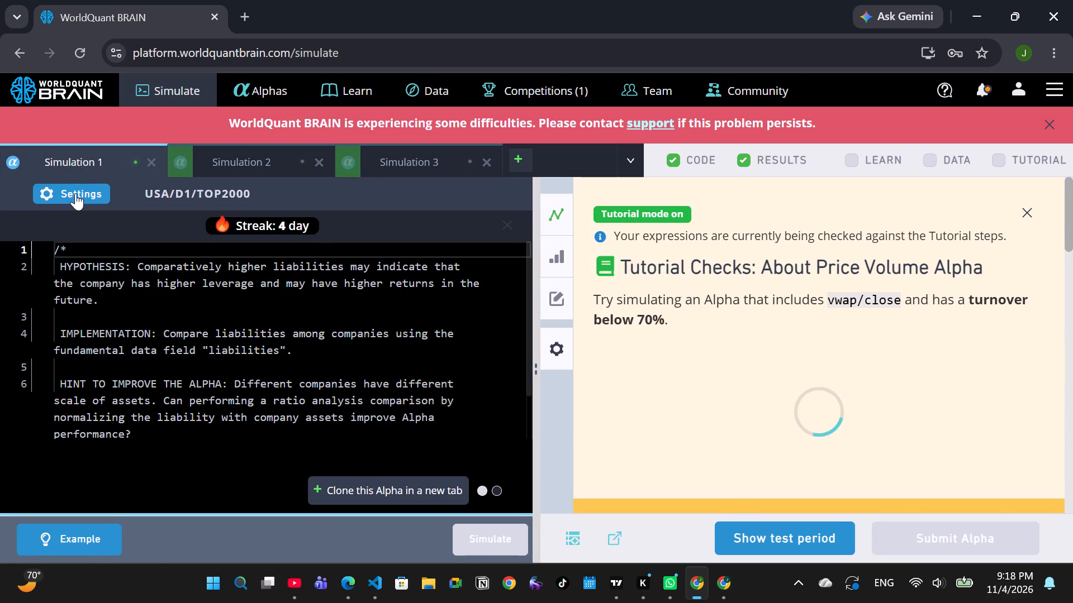
click(166, 442)
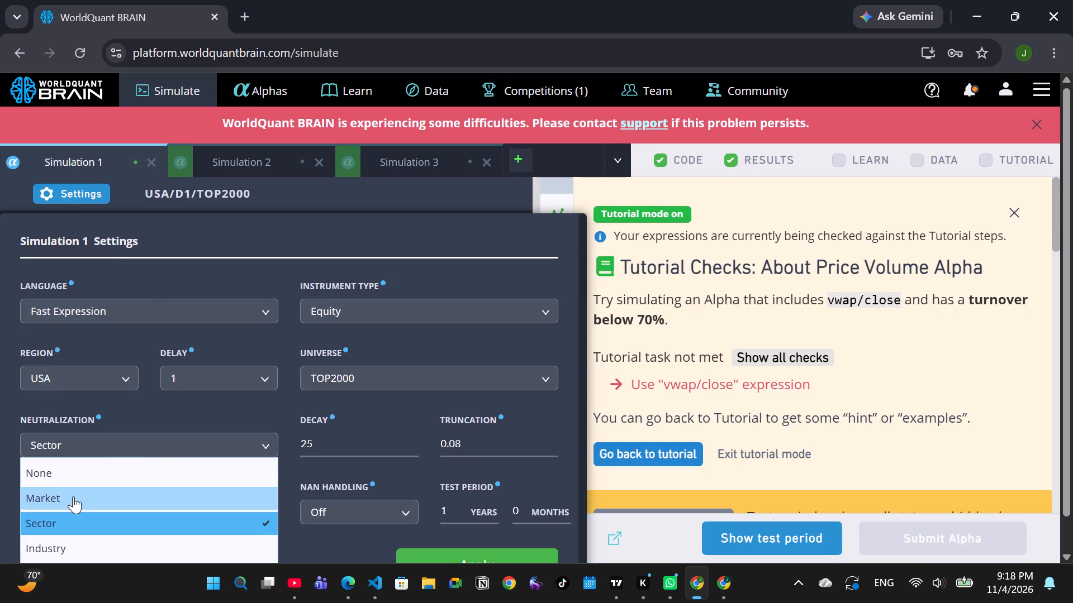
click(72, 497)
click(378, 382)
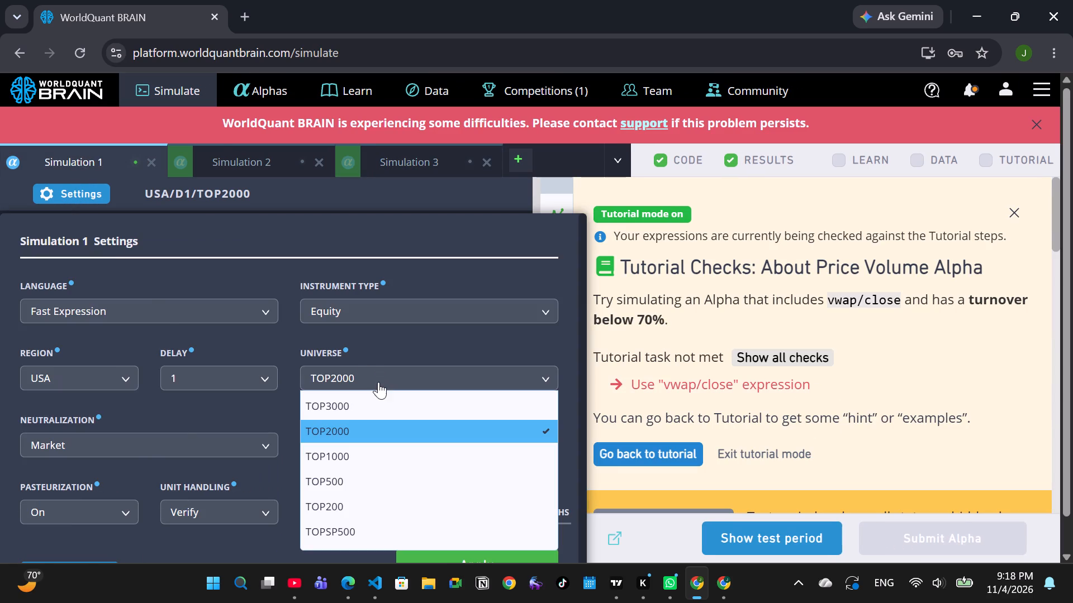
click(333, 411)
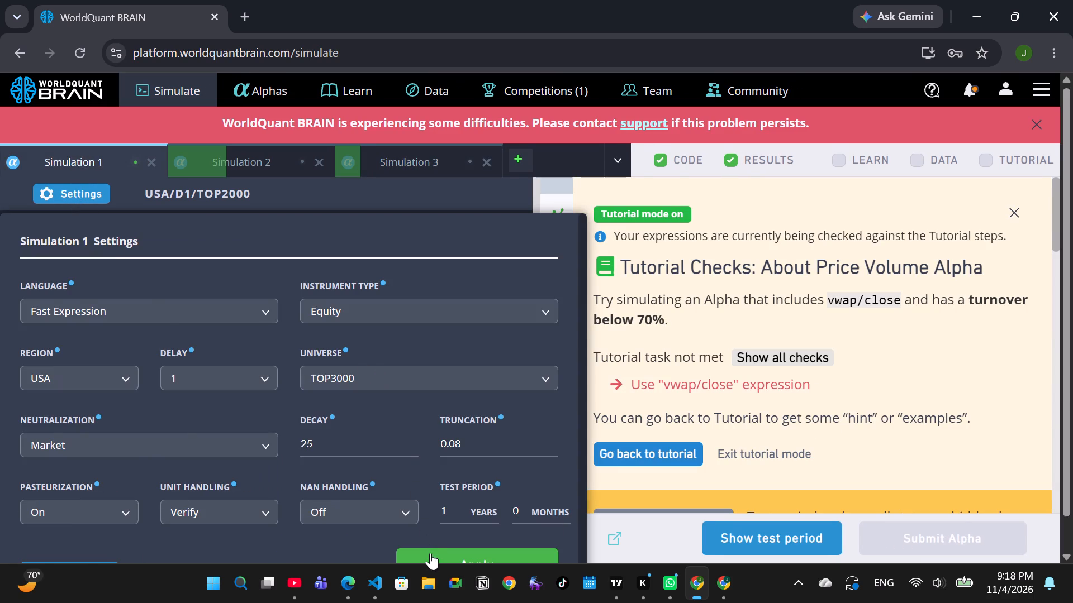
click(430, 553)
click(502, 535)
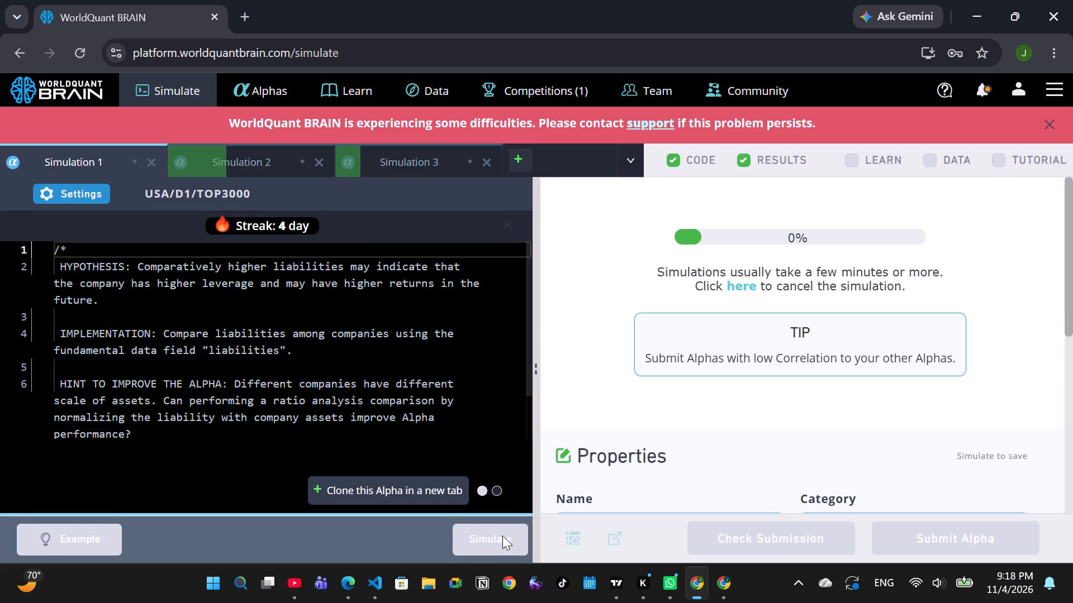
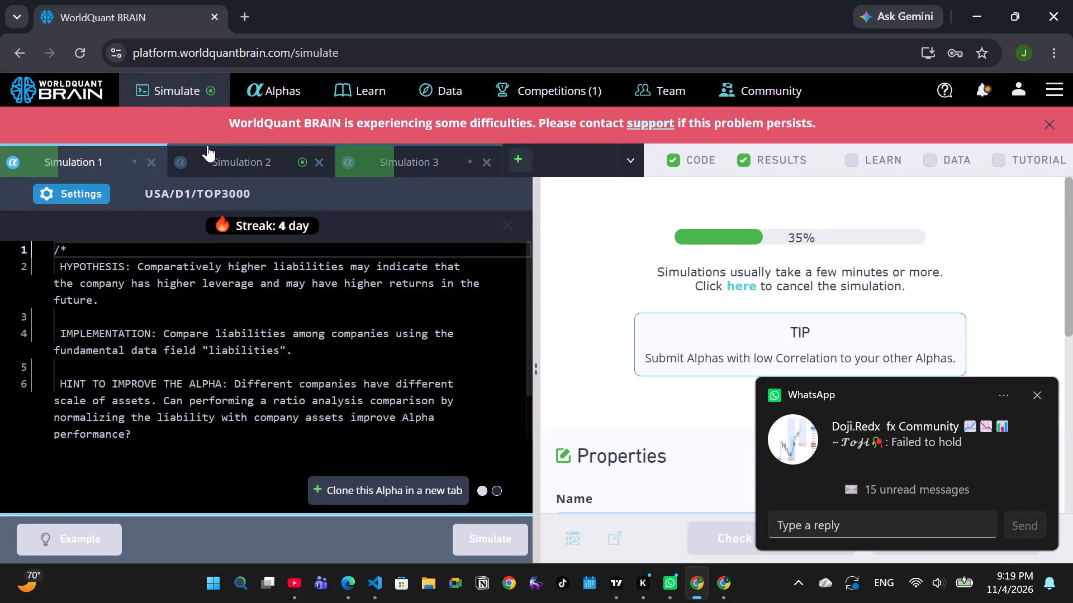
In Simulation 2's settings, set the universe to TOP2000 and raise the decay to 5.
click(224, 161)
click(97, 195)
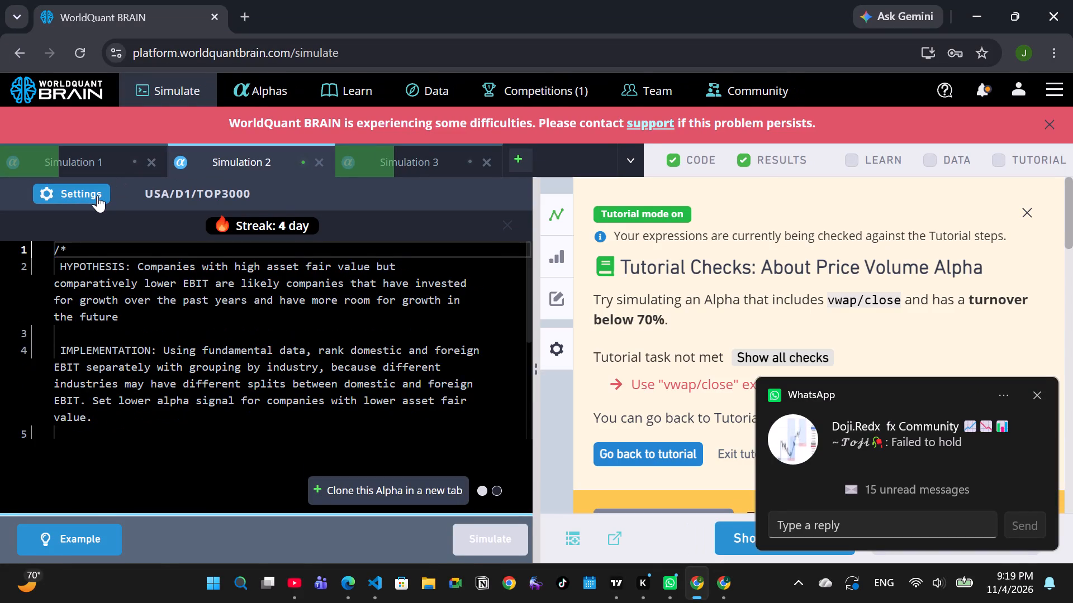
click(382, 384)
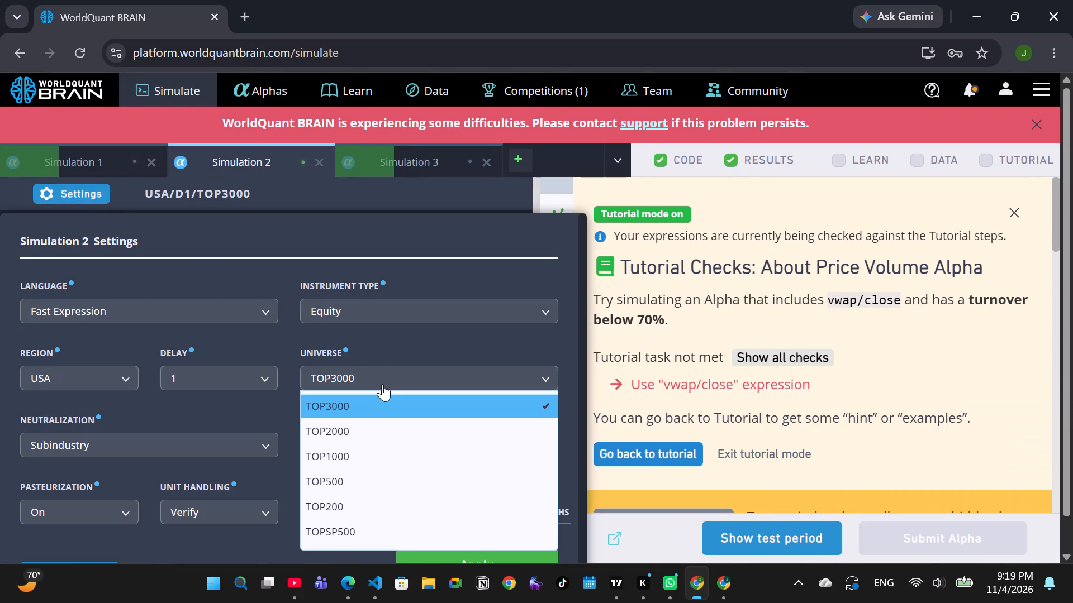
click(349, 435)
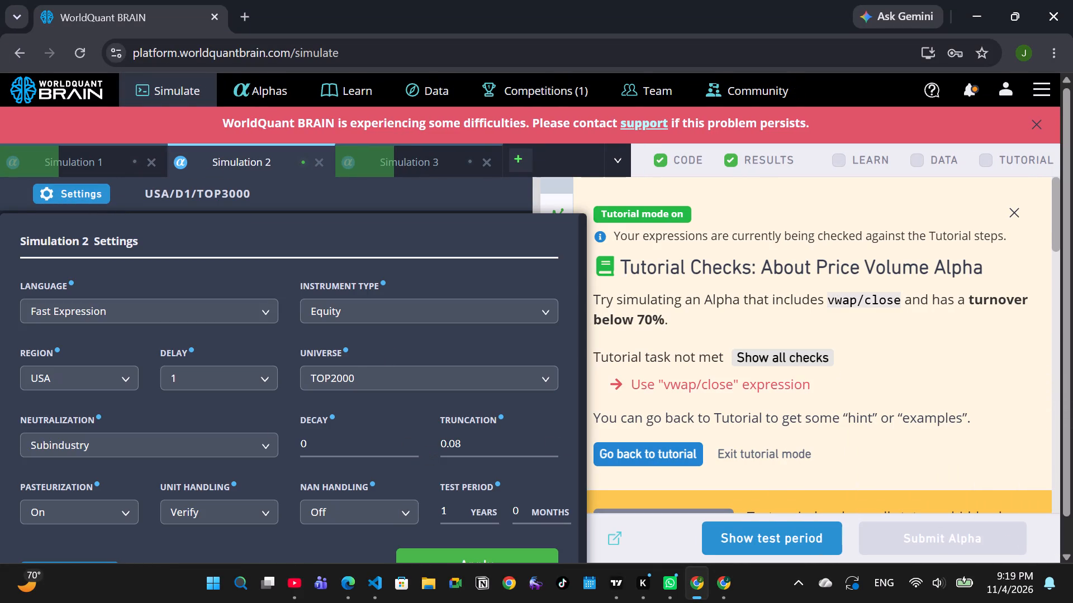
triple_click(412, 443)
double_click(412, 443)
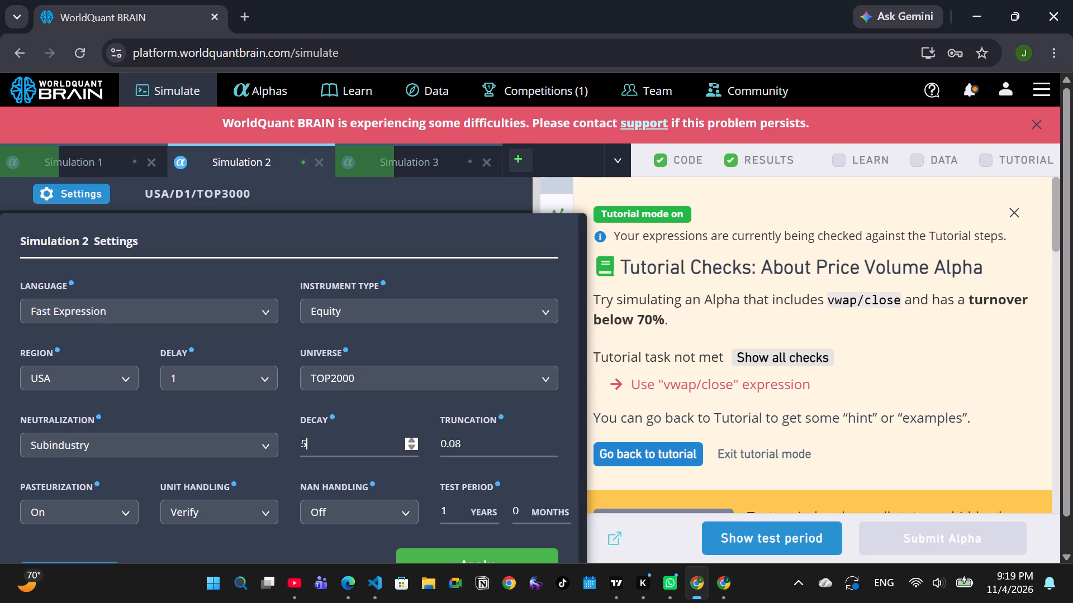
Apply the changed settings to Simulation 2 and rerun its simulation.
click(477, 554)
click(486, 542)
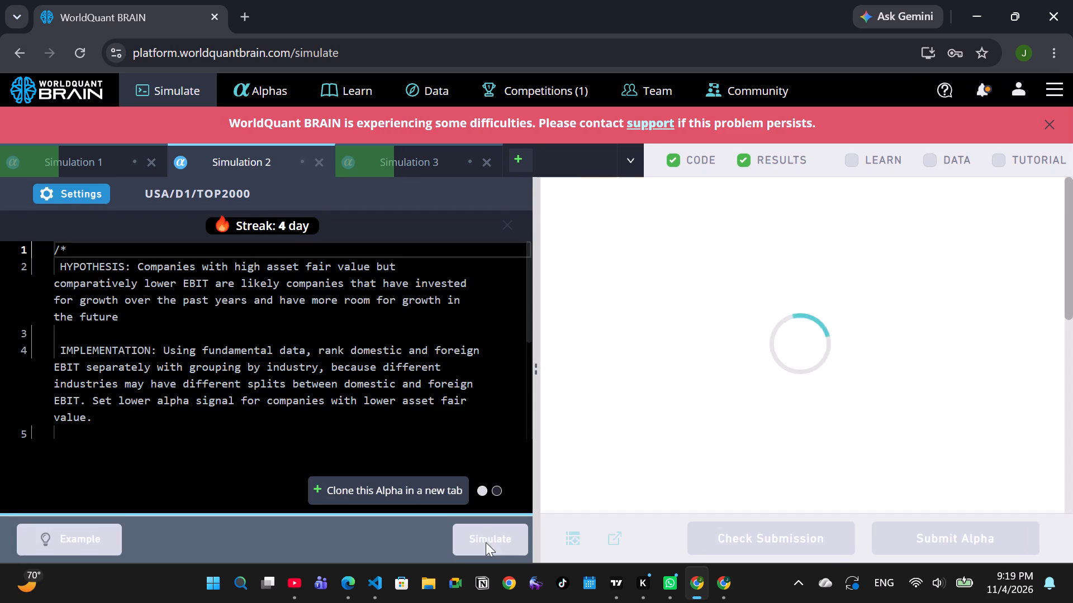
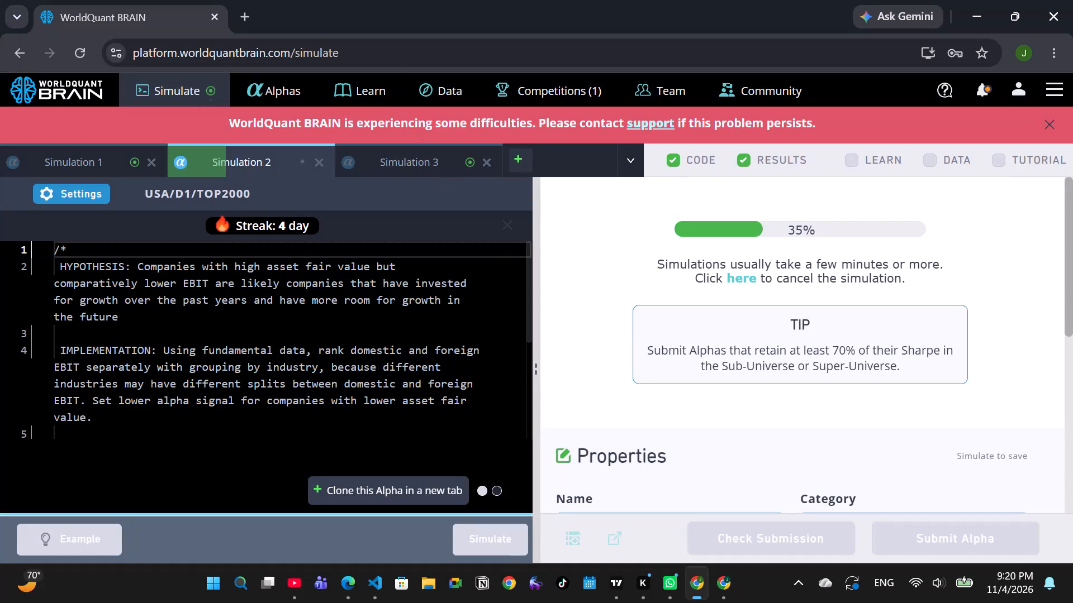
In Simulation 3's settings, set neutralization to Market, the universe to TOP1000 and the decay to 37.
click(380, 160)
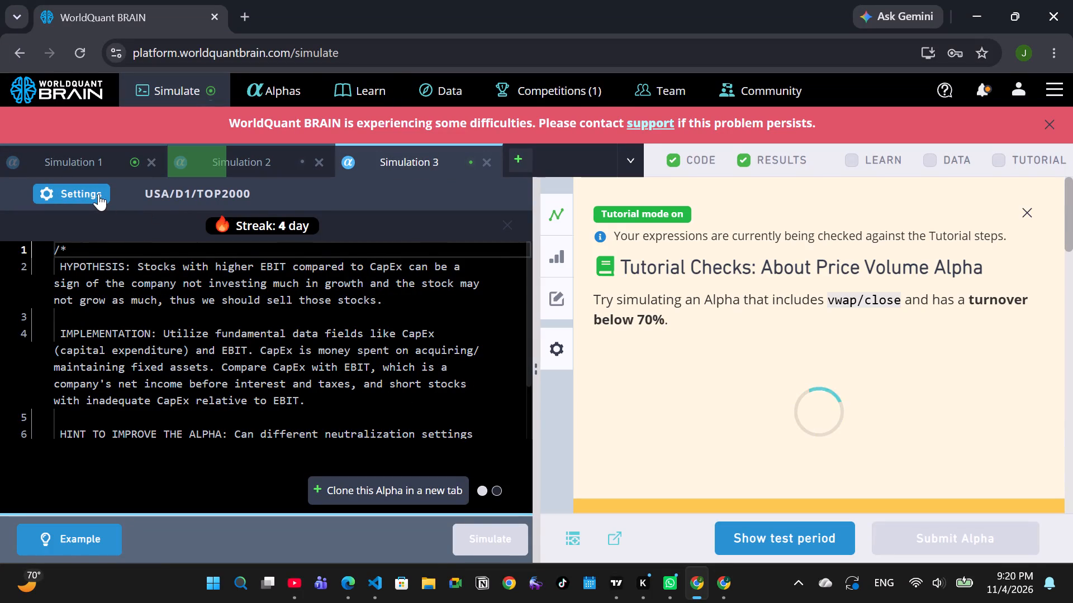
click(98, 194)
click(243, 449)
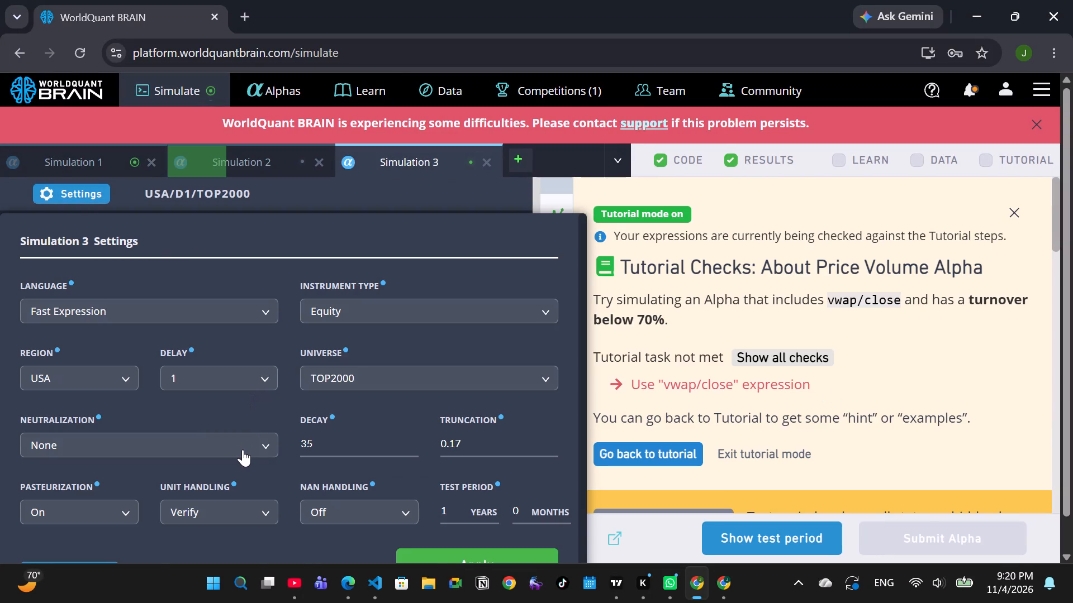
click(96, 501)
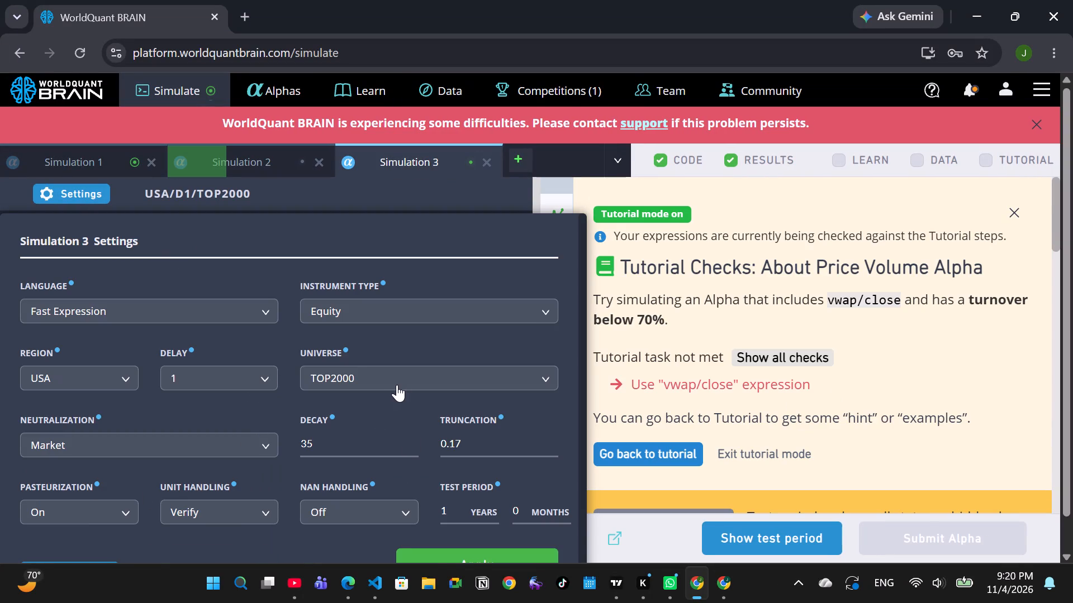
click(399, 385)
click(361, 450)
click(414, 440)
click(414, 440)
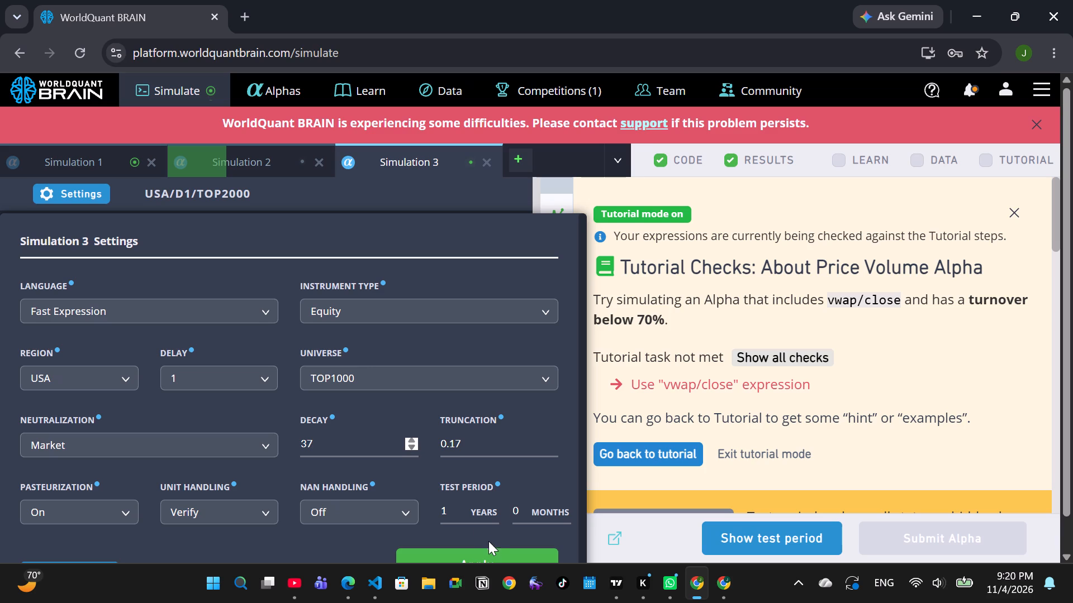
Apply the edited settings to Simulation 3 and run its simulation on the TOP1000 universe.
click(492, 553)
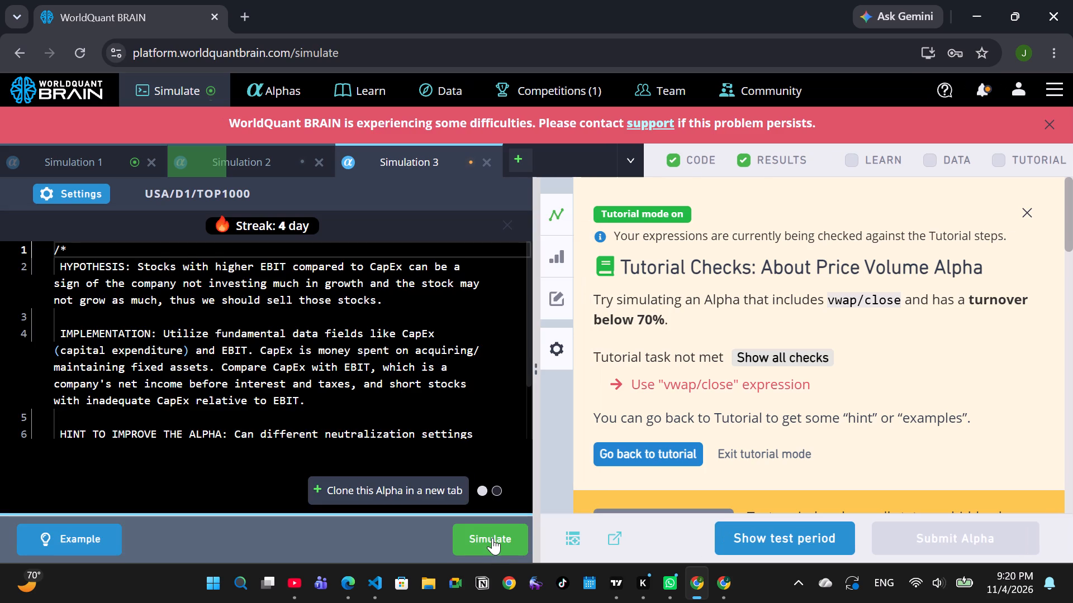
click(492, 538)
In Simulation 1's settings, set the universe to TOP1000 and the truncation to 0.11, apply them and rerun the simulation.
click(50, 155)
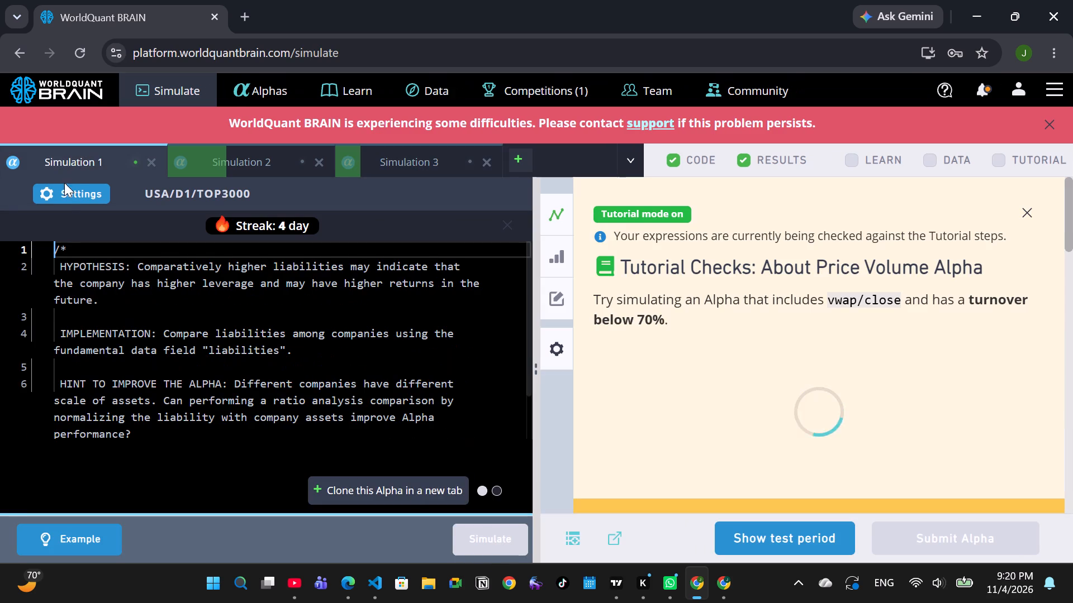
click(63, 194)
click(385, 383)
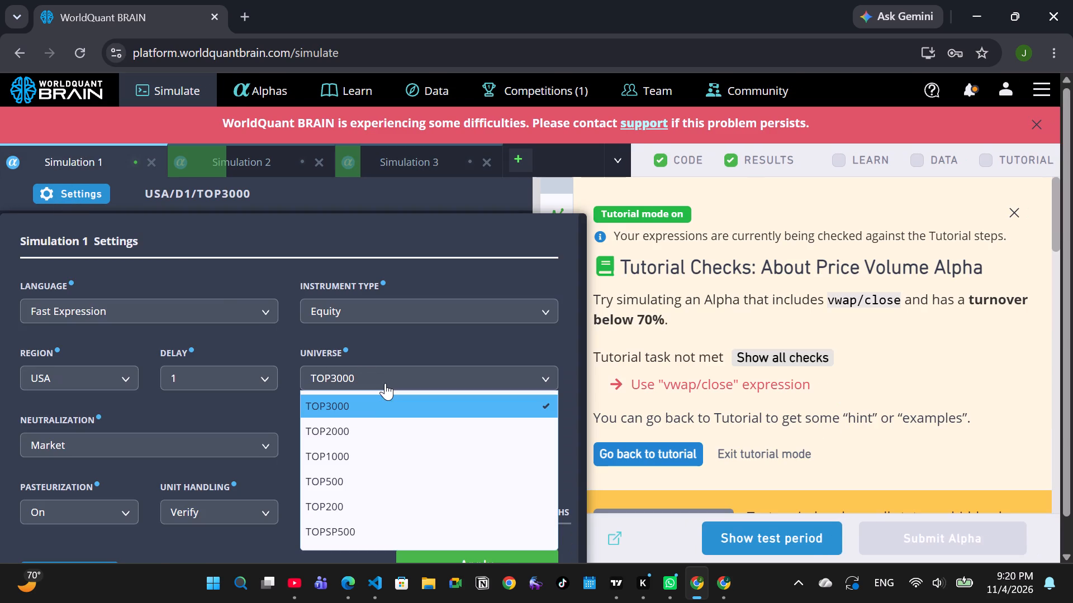
click(344, 447)
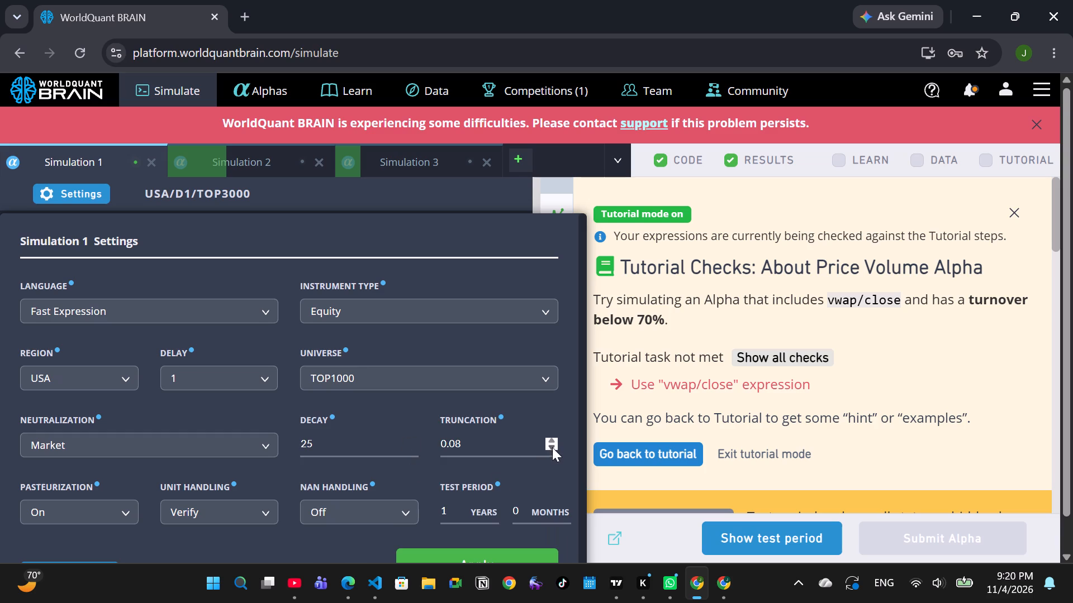
triple_click(551, 439)
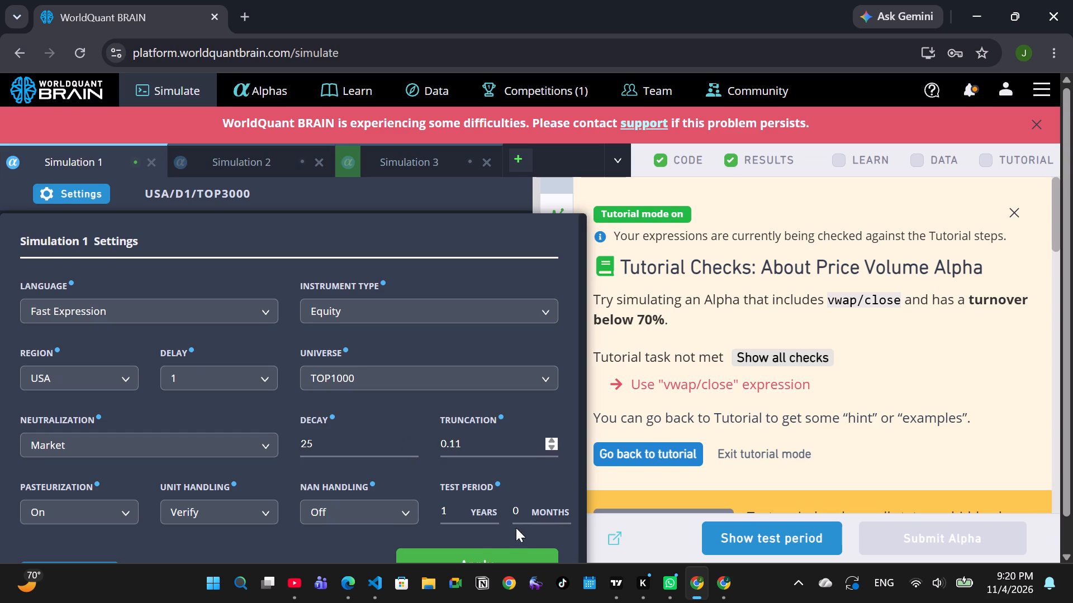
click(492, 549)
click(497, 545)
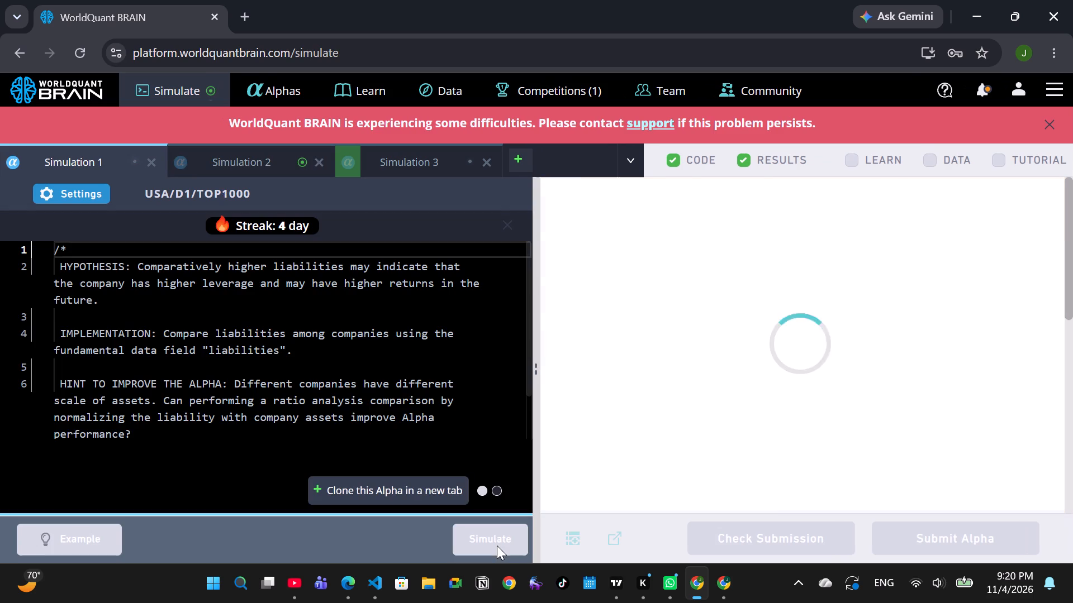
In Simulation 2's settings, raise the decay to 7.
click(270, 163)
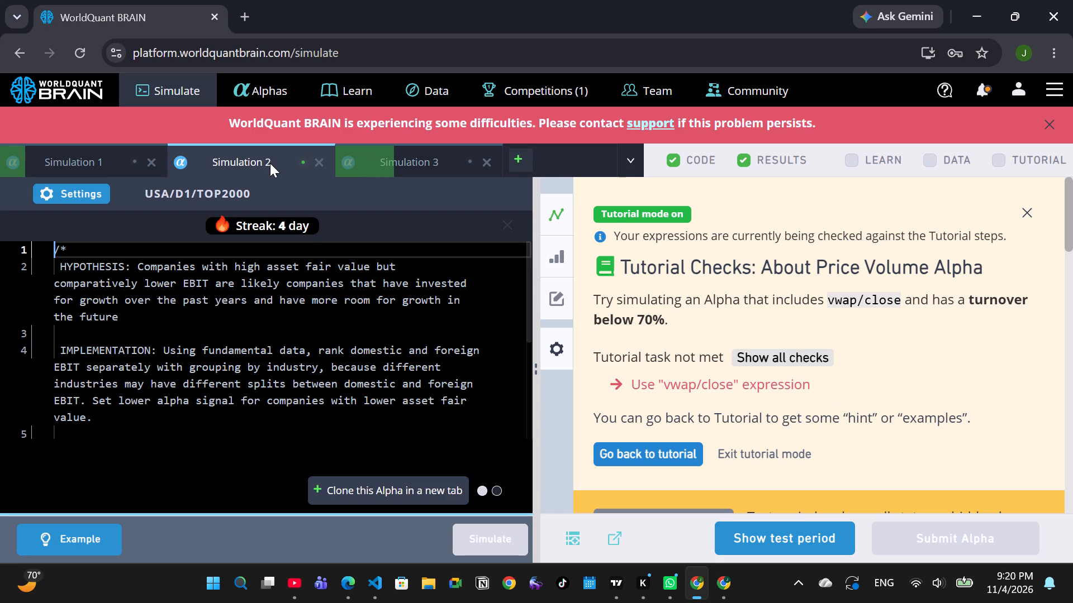
click(270, 163)
click(75, 188)
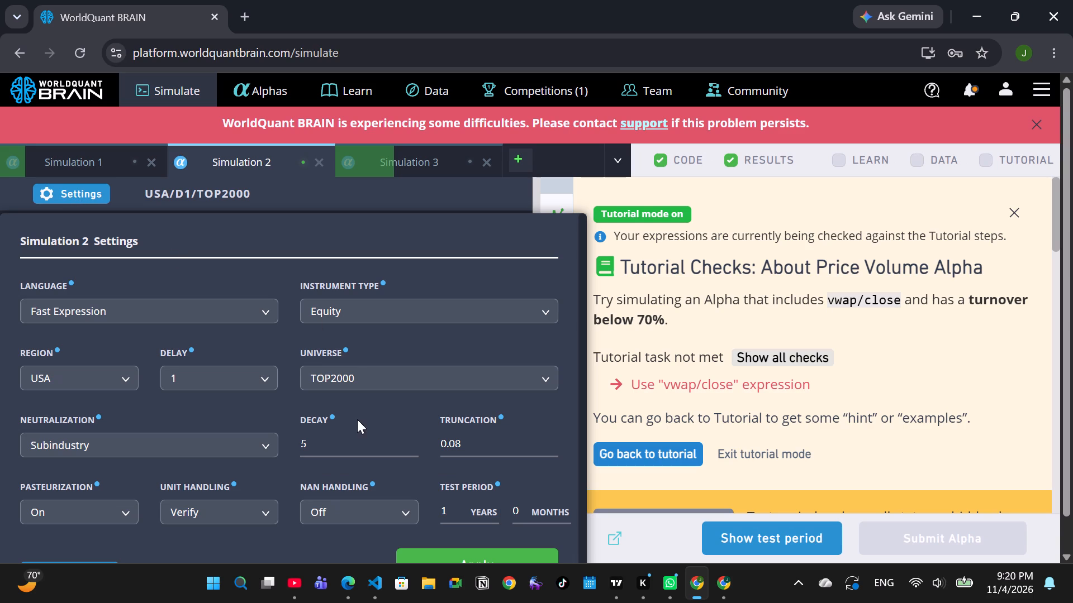
triple_click(416, 442)
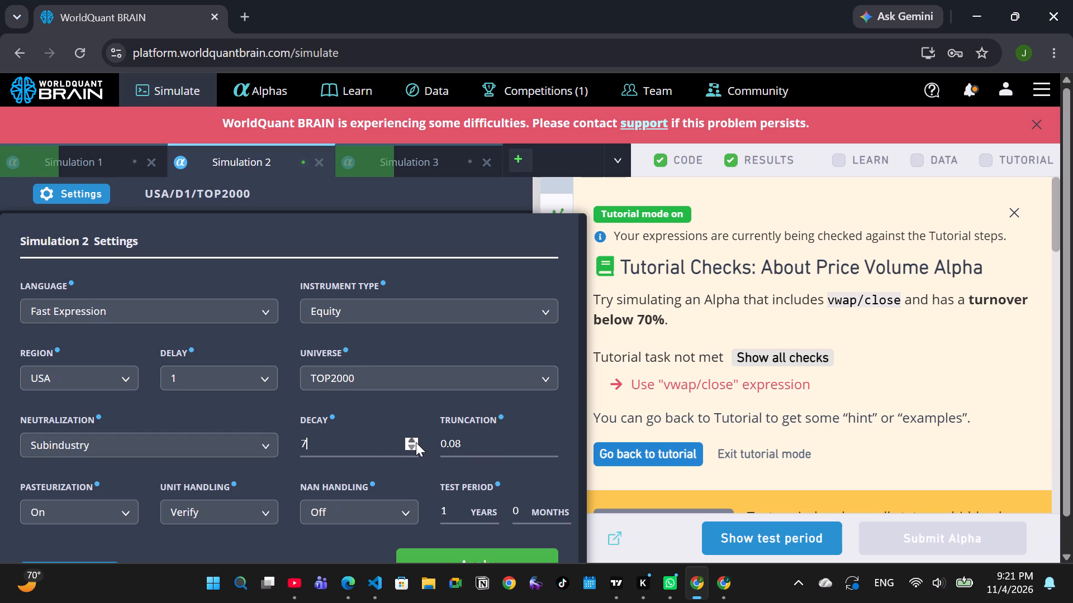
Set Simulation 2's neutralization to Market, apply the edited settings and rerun the simulation.
drag(224, 462, 232, 451)
click(232, 451)
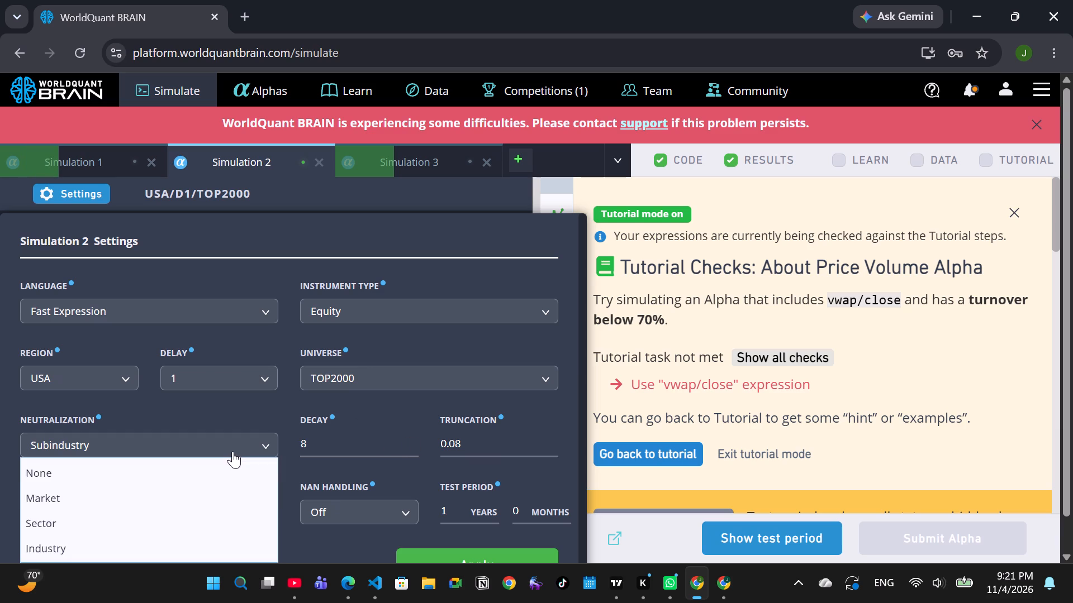
click(73, 491)
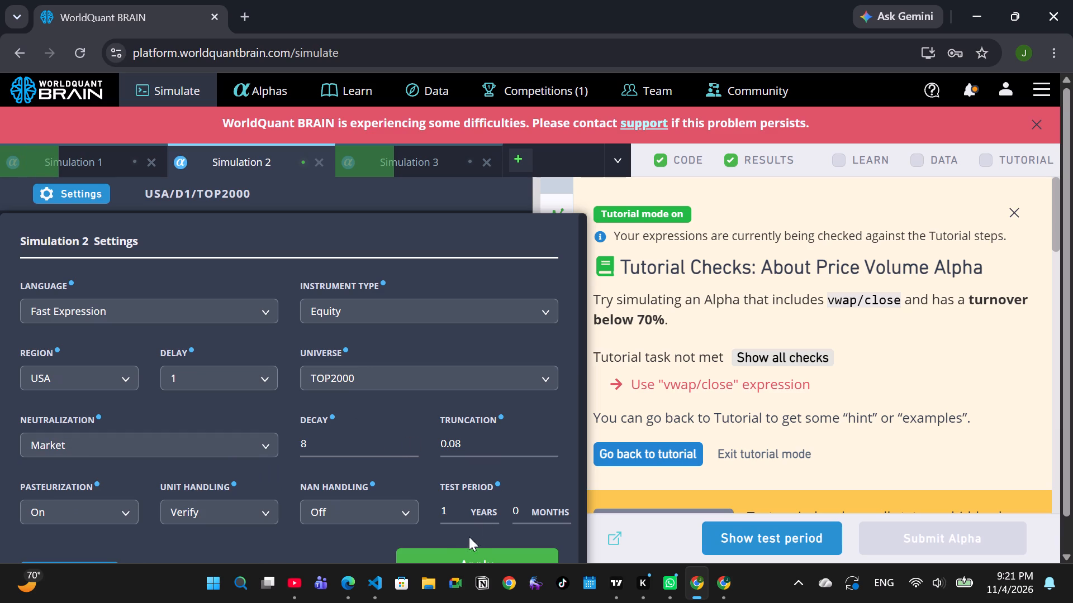
click(457, 553)
click(472, 545)
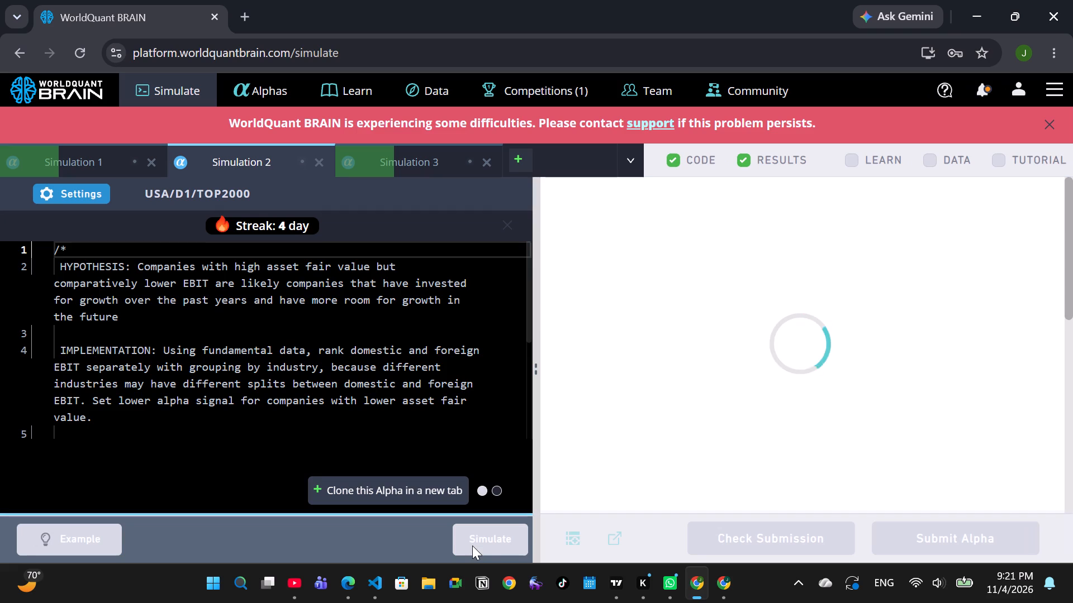
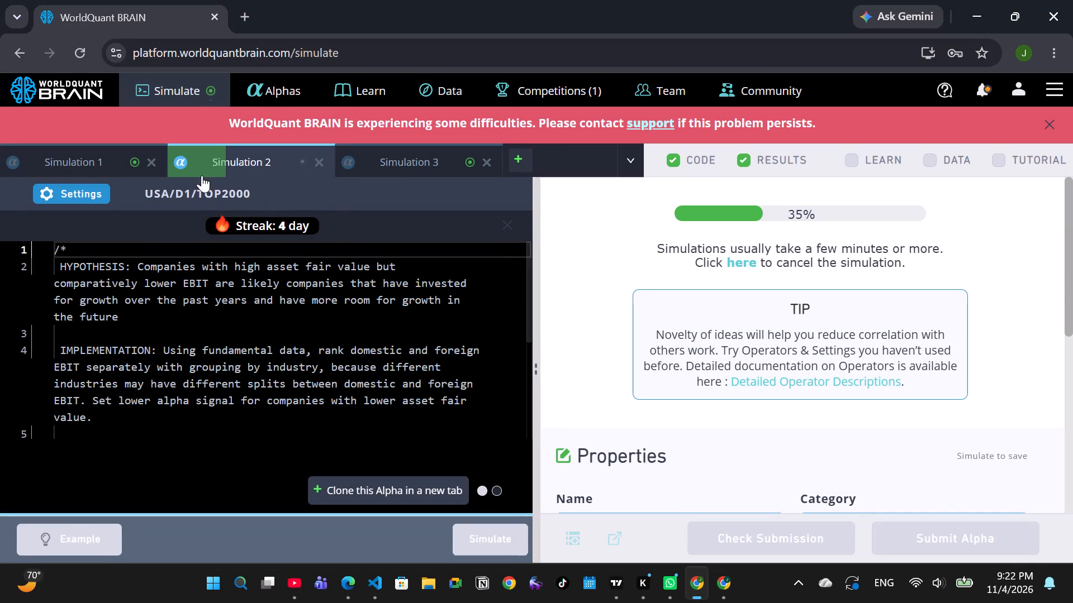
In Simulation 1's settings, set the decay to 29 and the neutralization to Industry, apply them and rerun the simulation.
click(94, 150)
drag(70, 183, 72, 192)
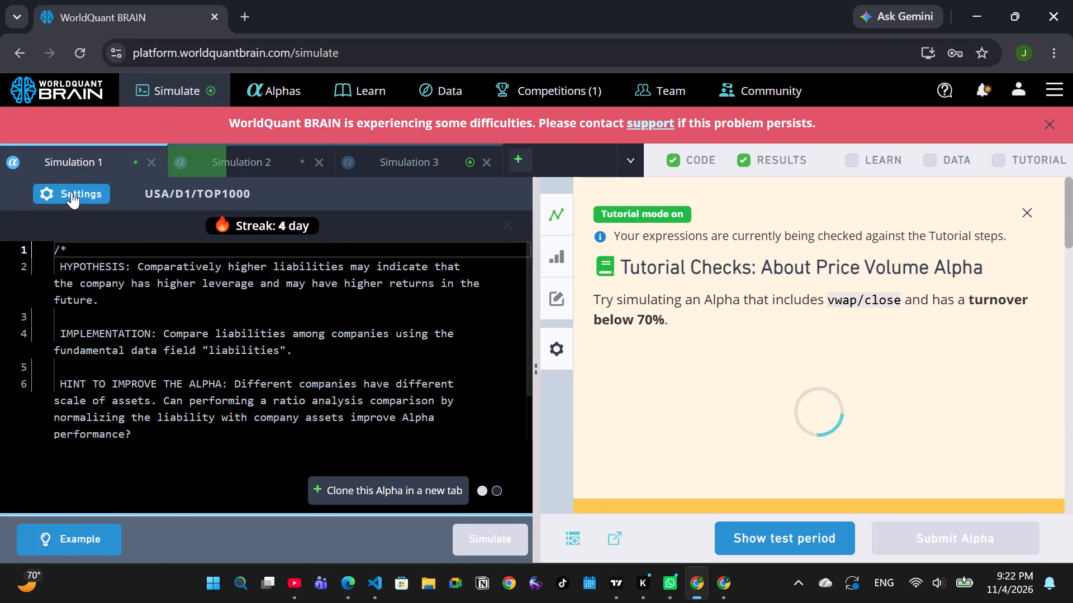
drag(72, 192, 72, 194)
click(72, 194)
click(72, 194)
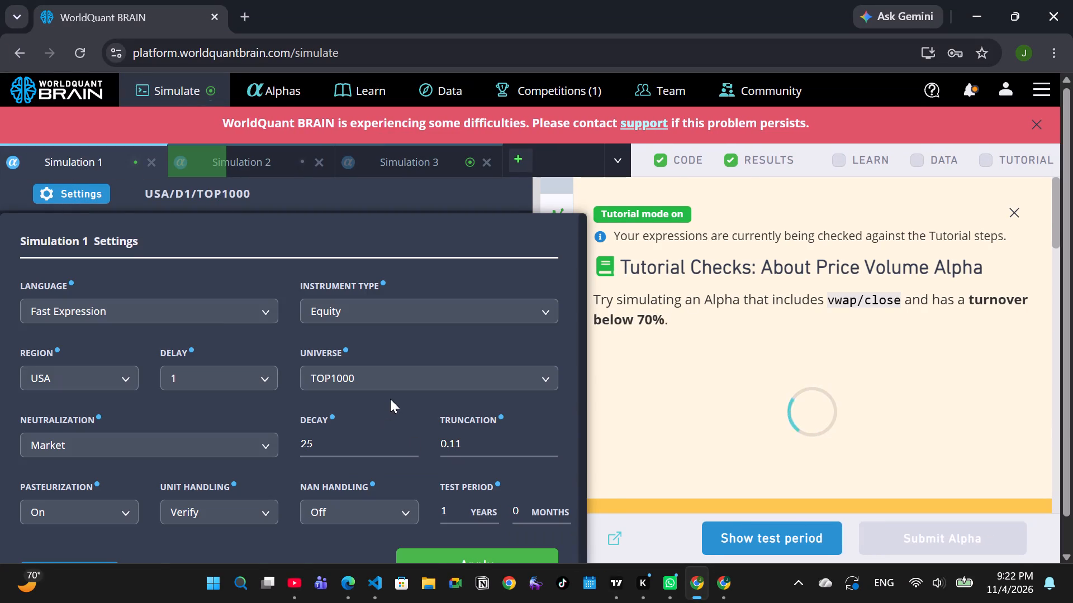
triple_click(414, 443)
click(414, 443)
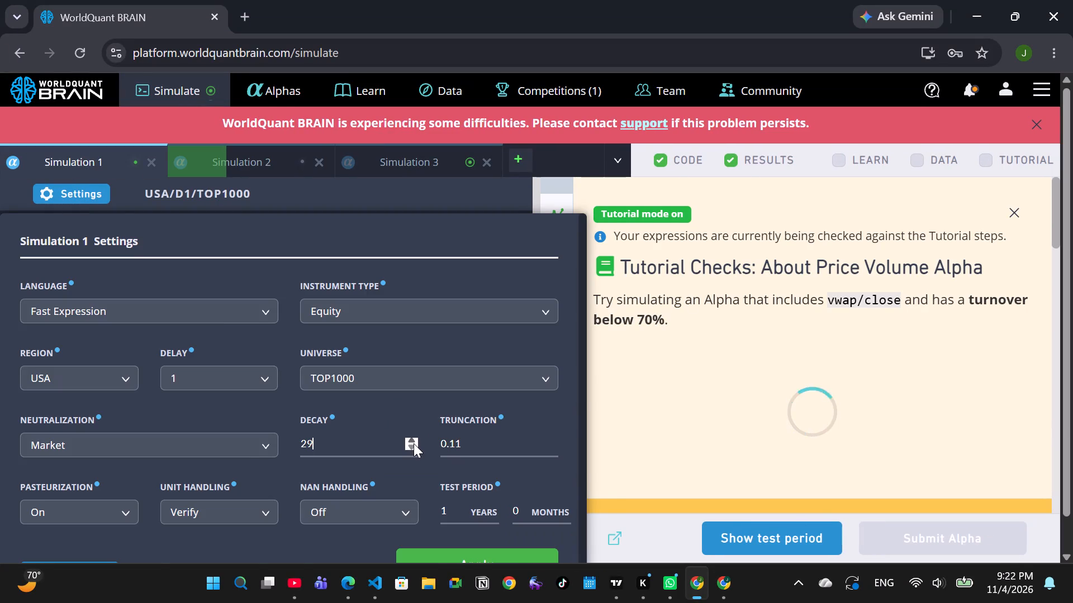
drag(242, 460, 245, 449)
click(245, 449)
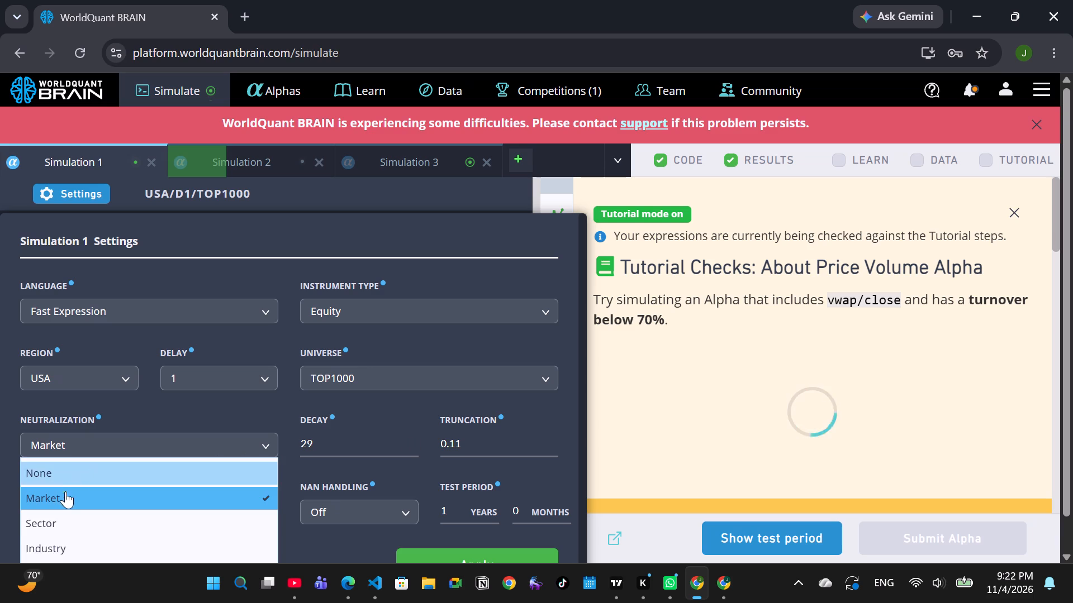
click(75, 537)
click(497, 559)
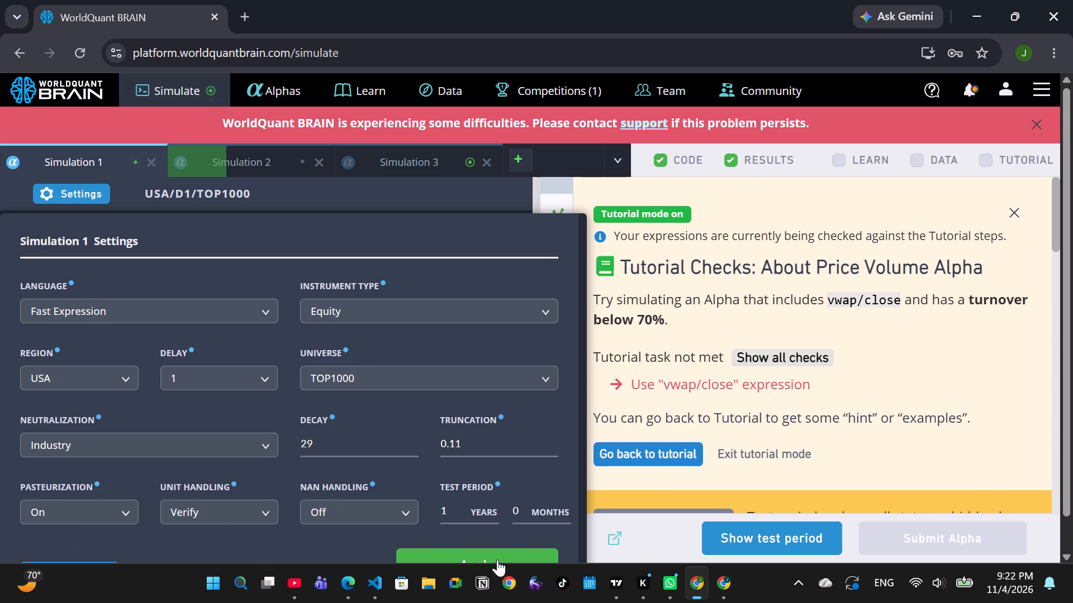
click(497, 532)
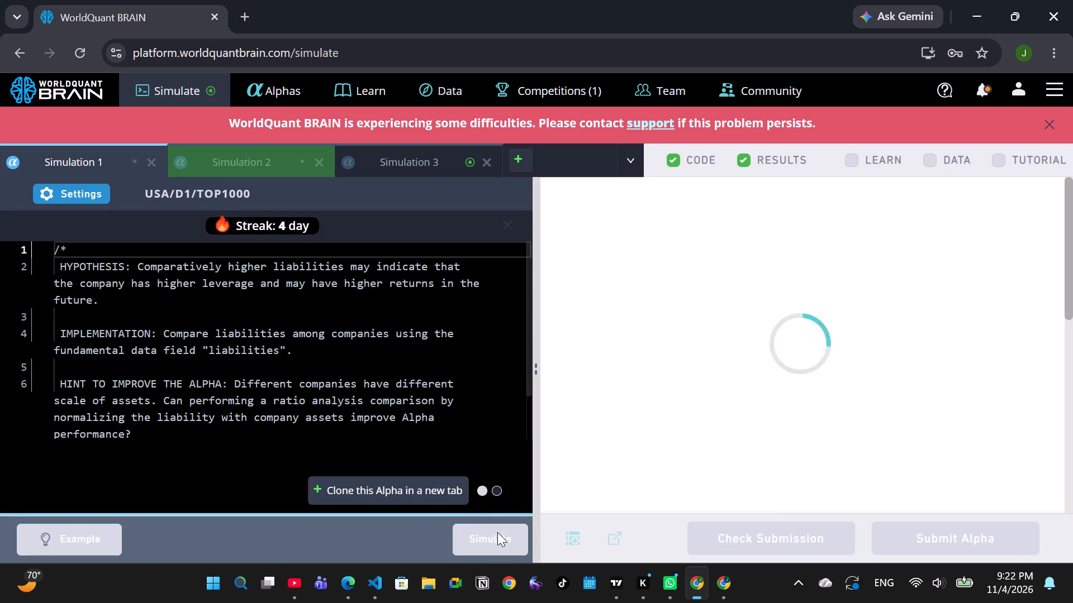
In Simulation 3's settings, set universe TOP2000, decay 41 and truncation 0.2, apply them and rerun the simulation.
click(398, 168)
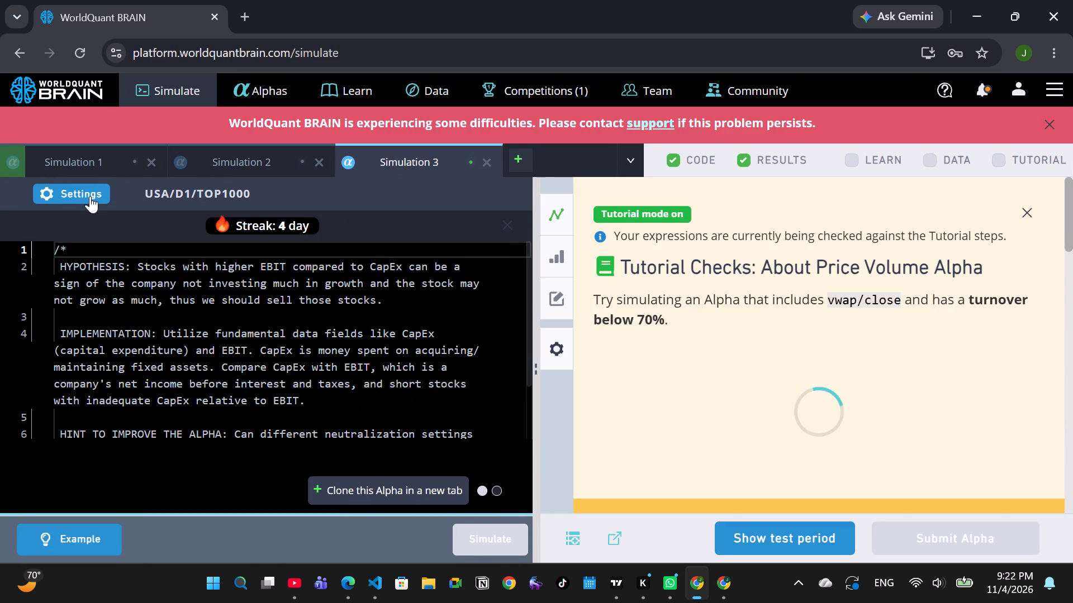
click(90, 196)
click(376, 370)
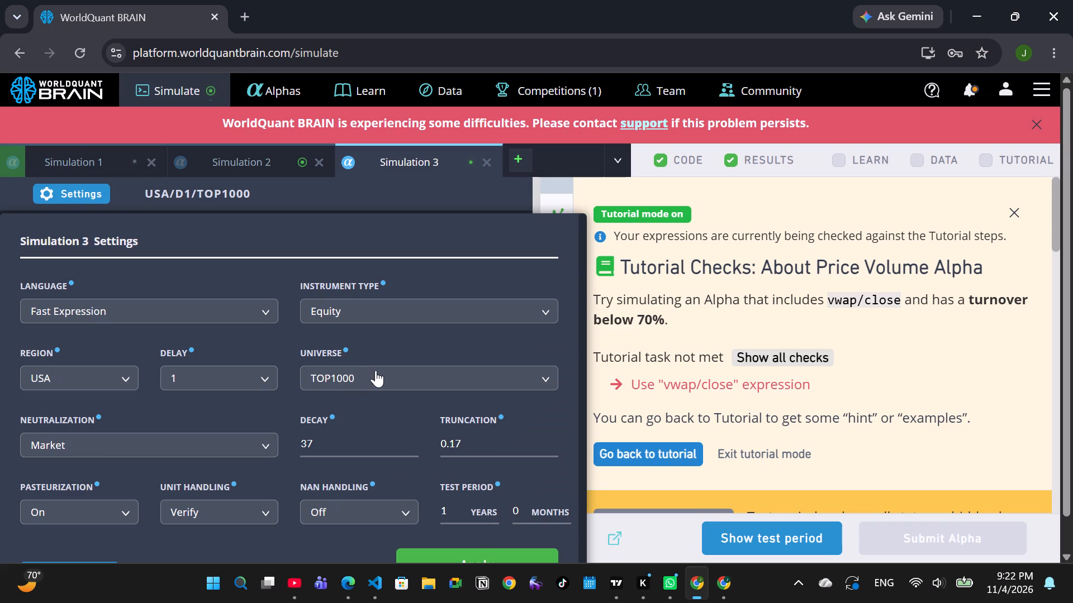
click(340, 427)
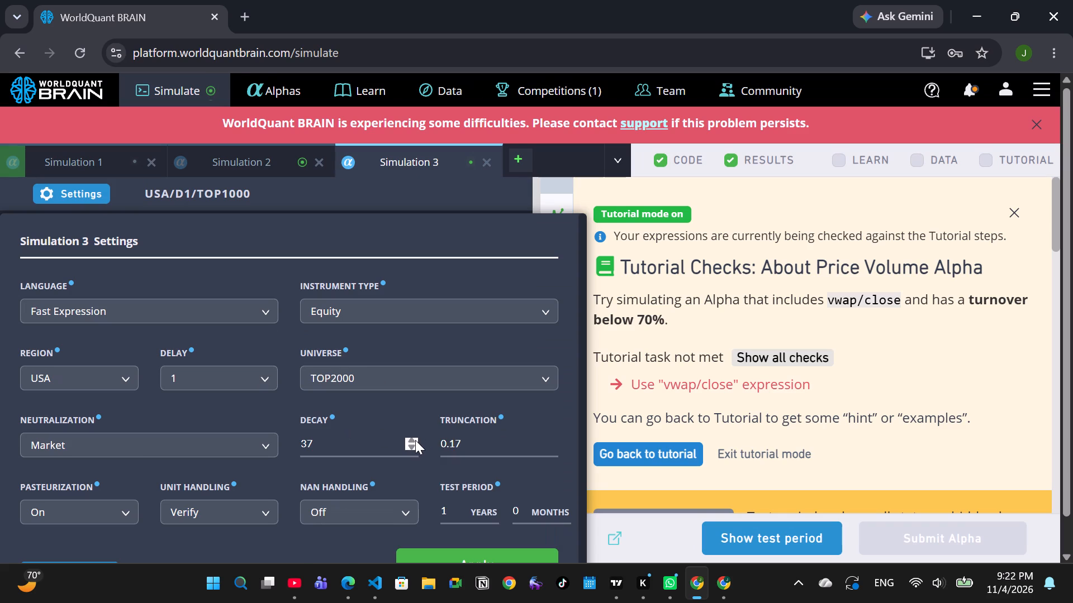
triple_click(414, 441)
click(414, 441)
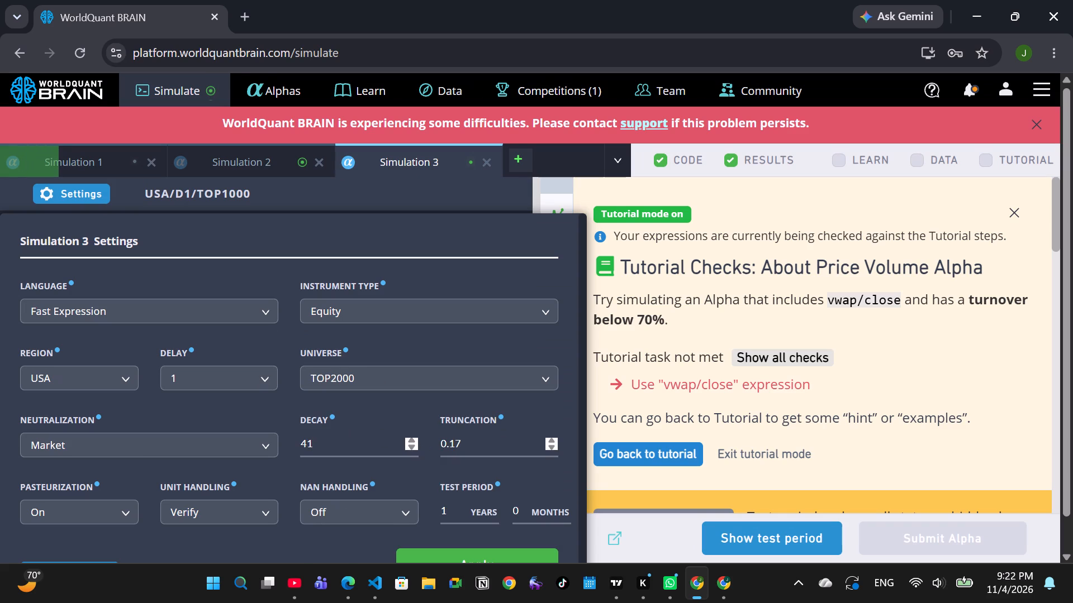
triple_click(549, 438)
click(477, 556)
drag(477, 556, 486, 536)
click(486, 536)
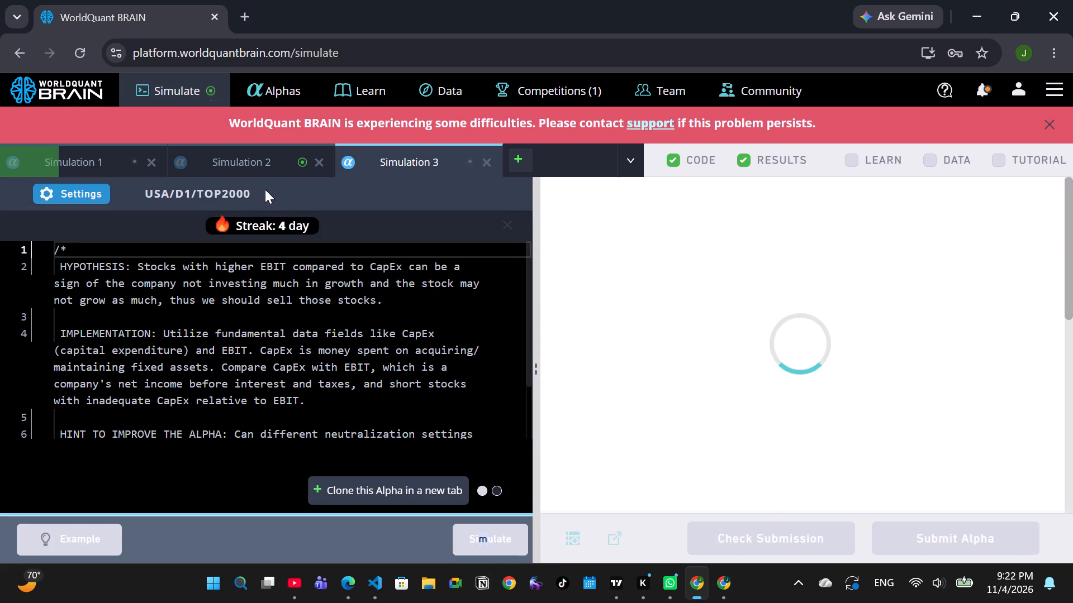
In Simulation 2's settings, set the decay to 11 and raise the truncation, apply them and rerun the simulation.
click(259, 174)
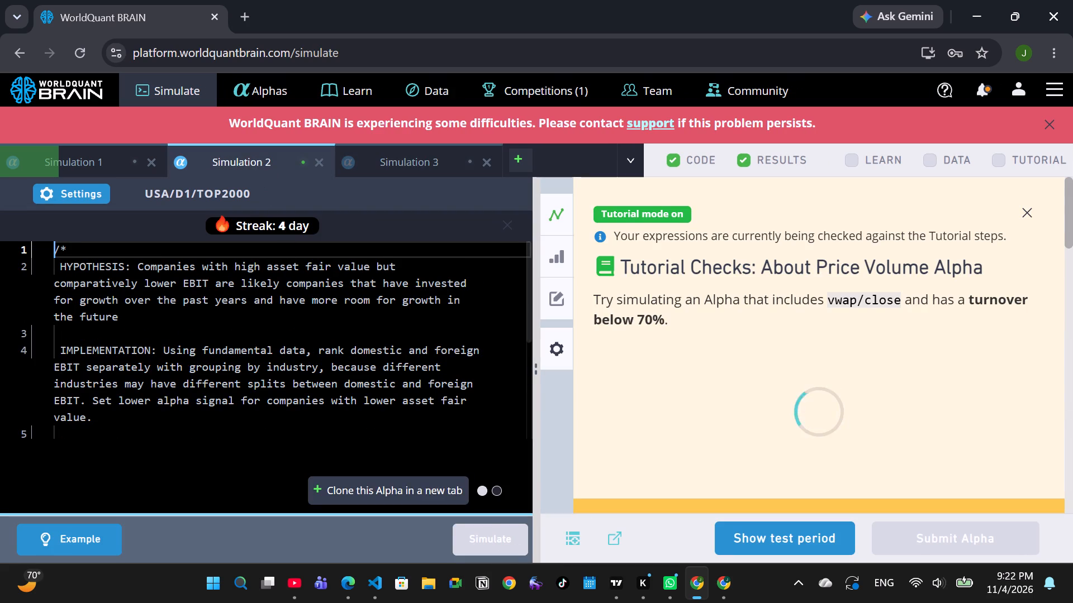
click(87, 195)
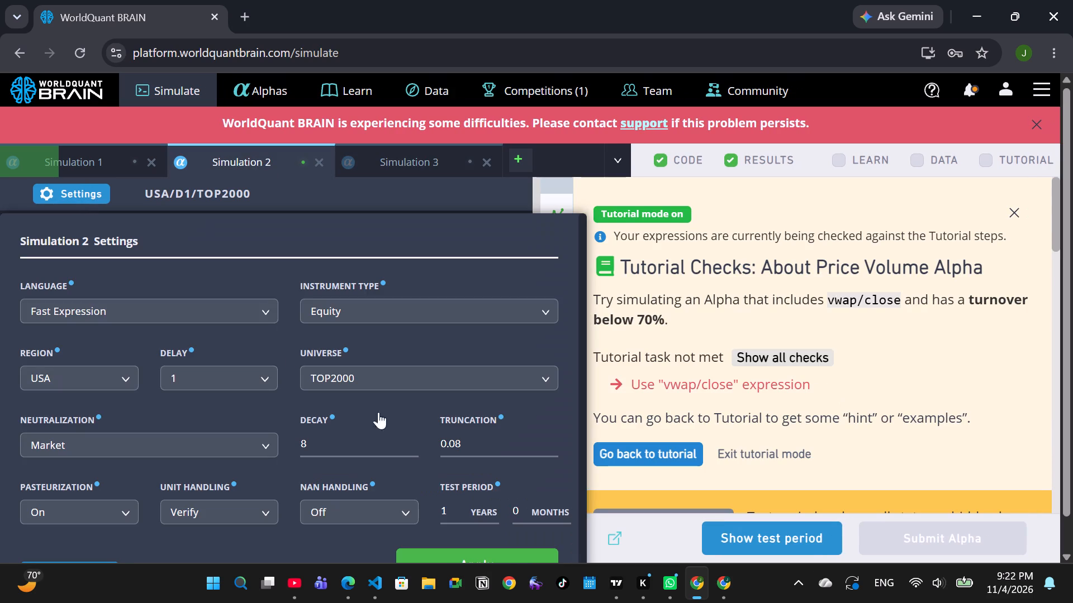
triple_click(407, 441)
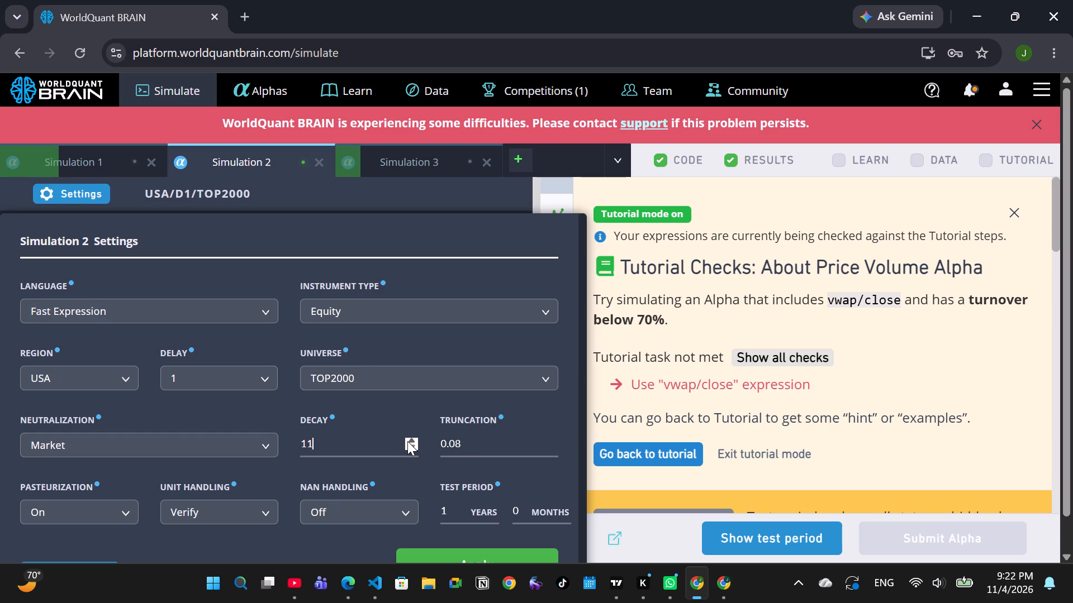
triple_click(548, 439)
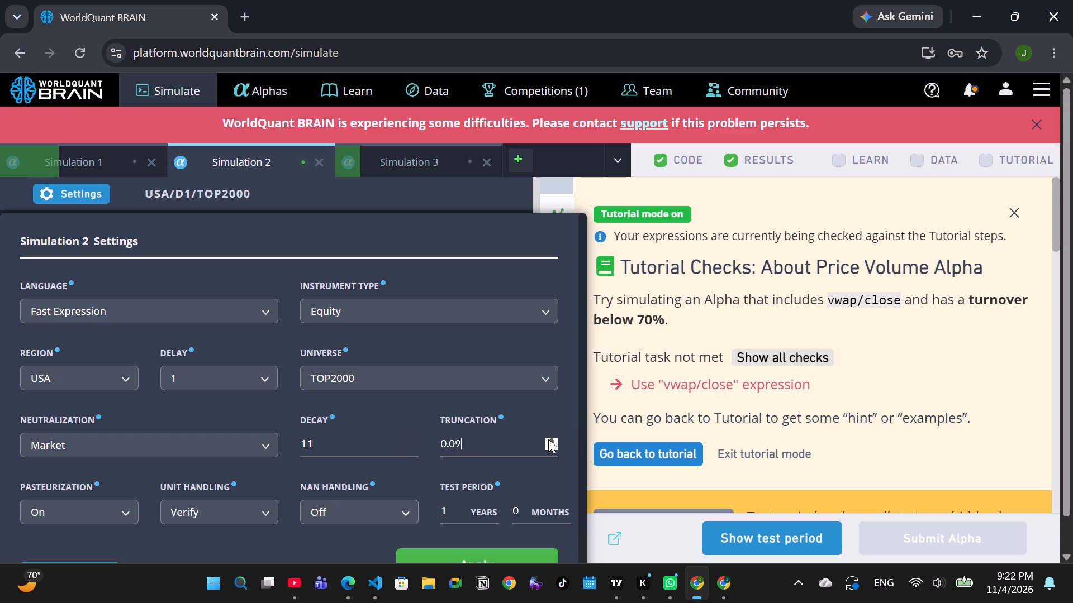
click(548, 439)
click(511, 549)
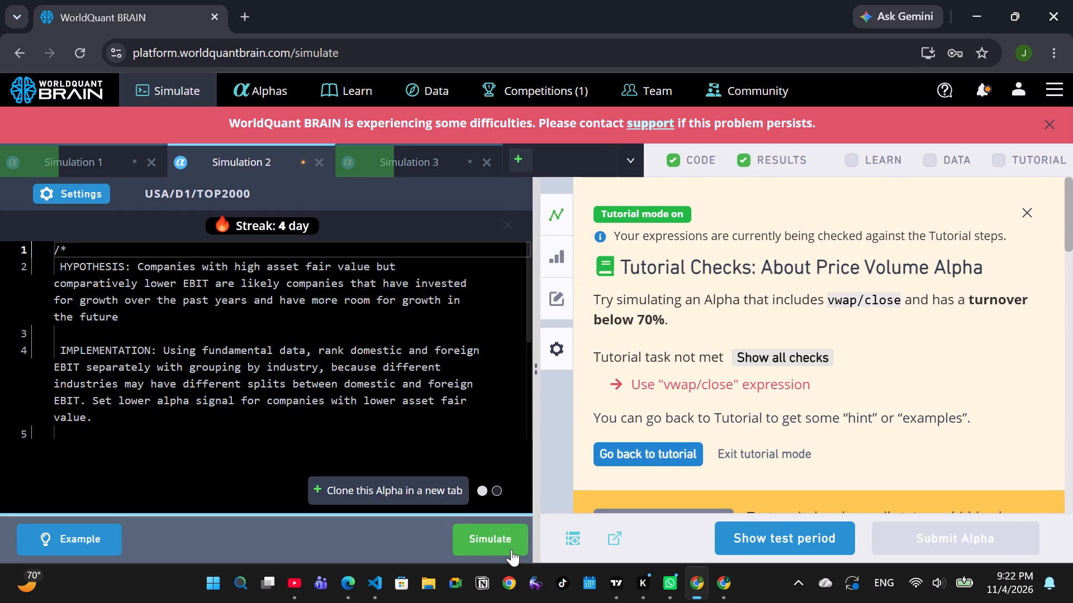
click(509, 547)
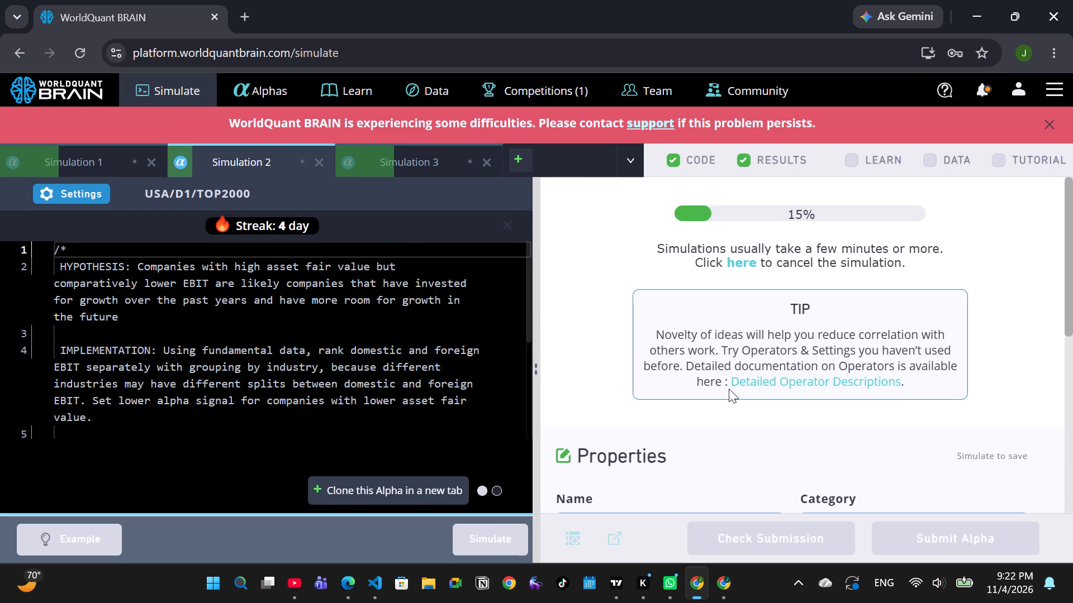
Review the list of unsubmitted alphas for the recent simulations' Sharpe and returns, and go back to the simulation page.
scroll(909, 333, down, 8)
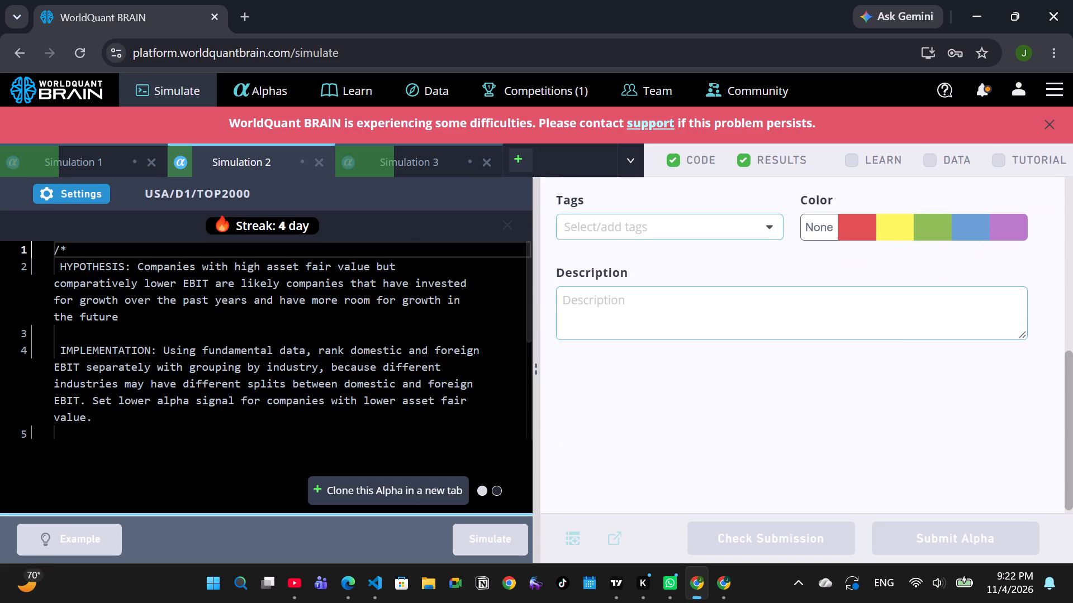
click(272, 88)
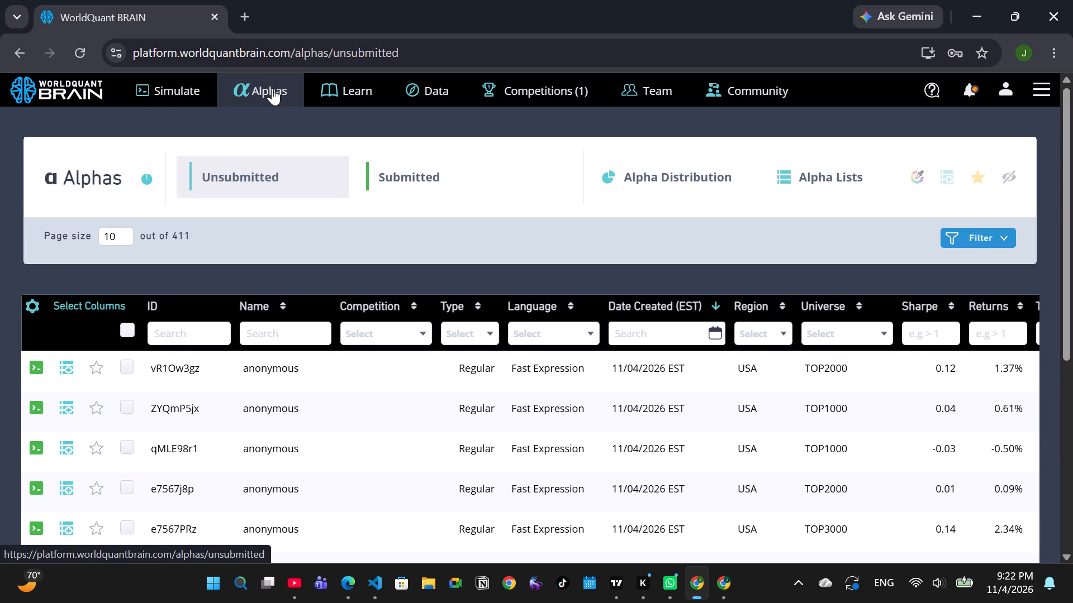
click(160, 90)
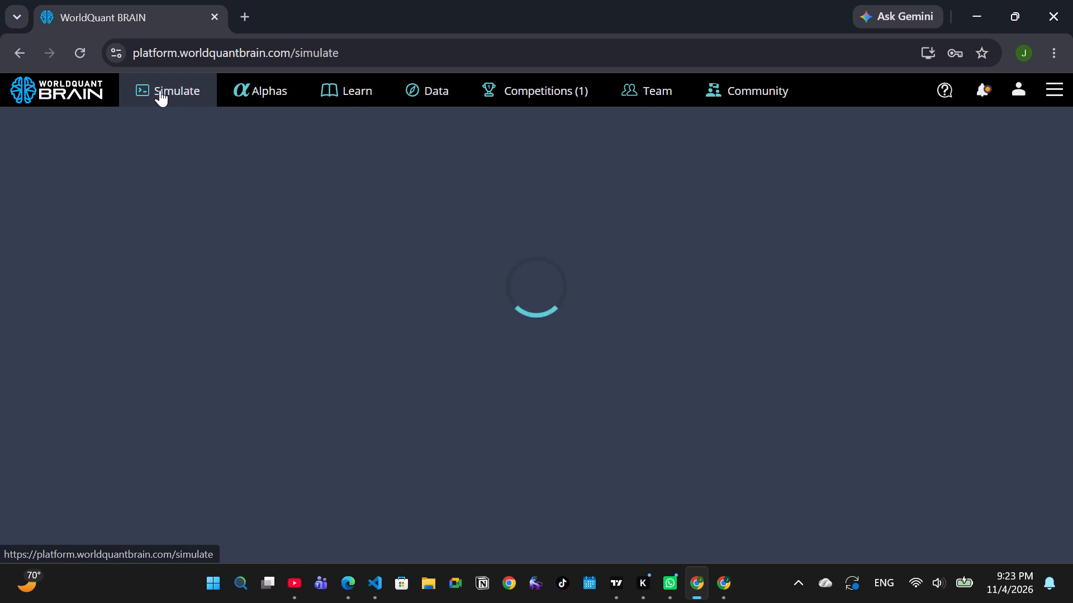
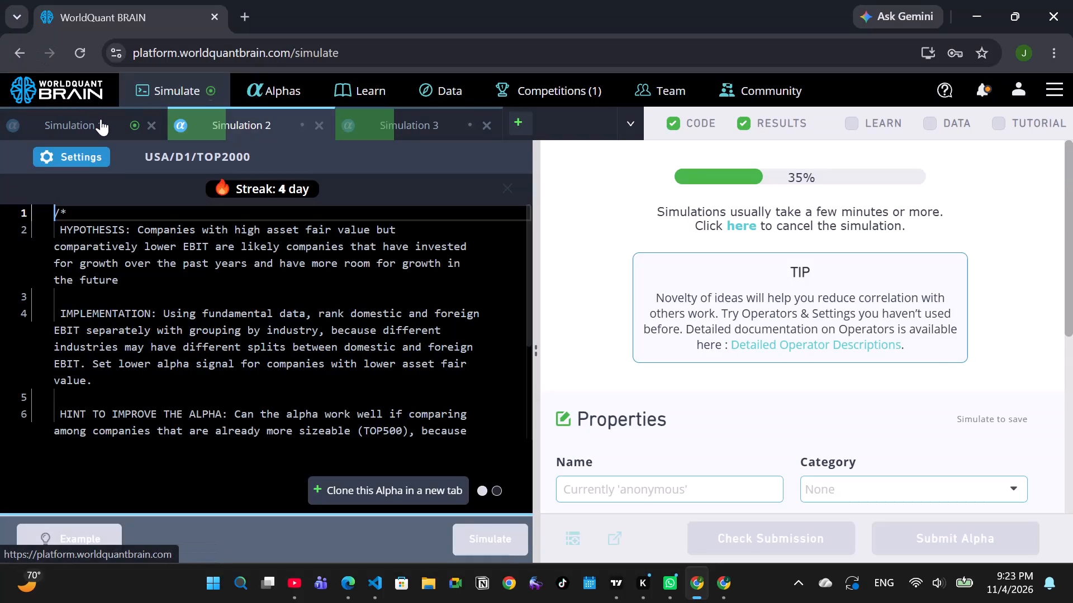
In Simulation 1's settings, set the decay to 33 and the neutralization to Sector, apply them and rerun the simulation.
click(101, 119)
click(78, 157)
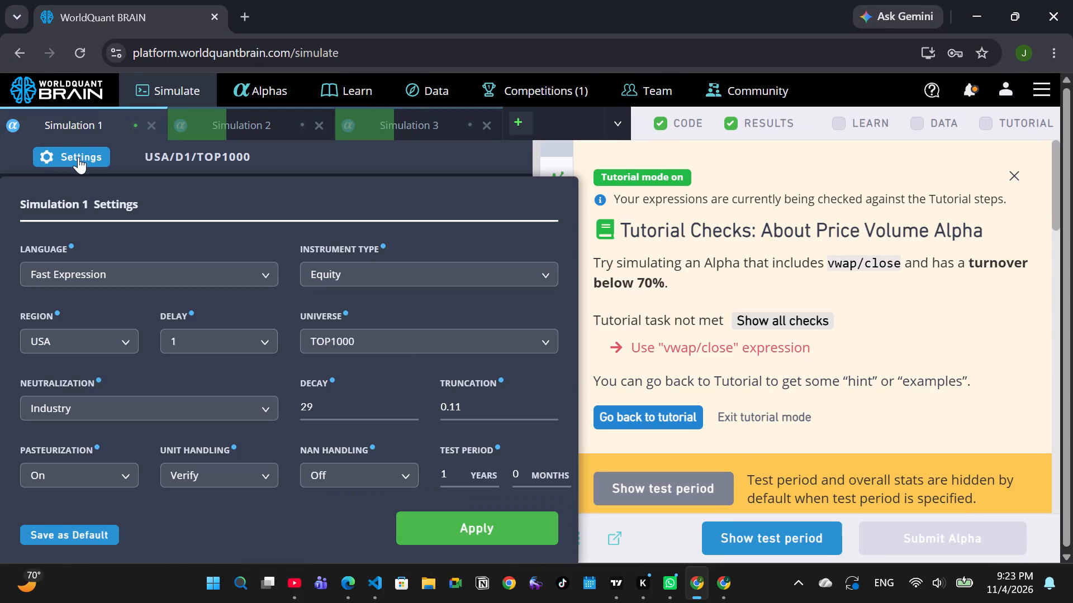
triple_click(412, 401)
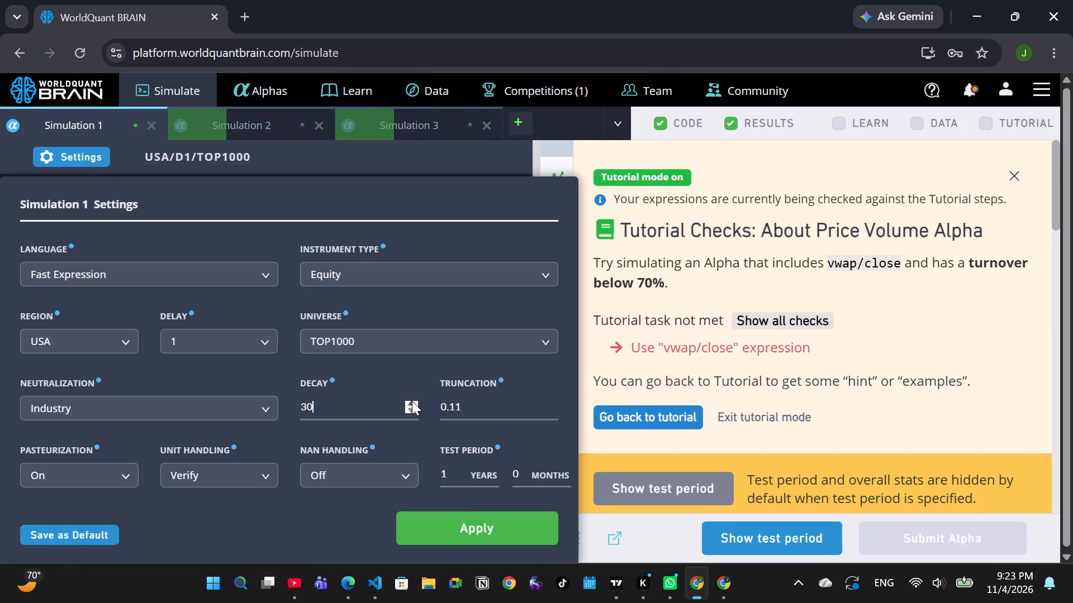
click(412, 401)
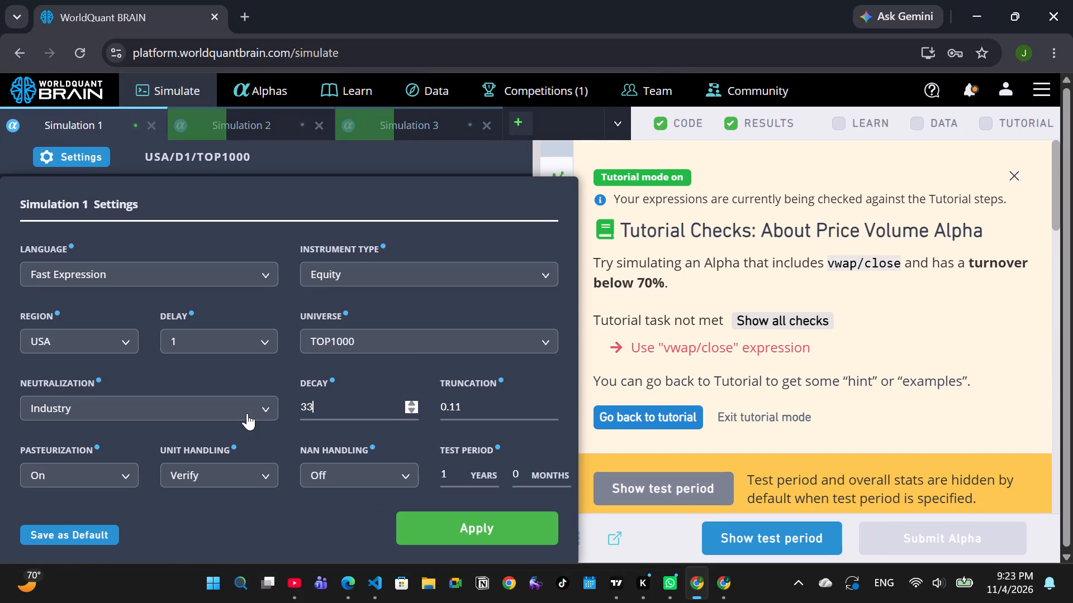
click(247, 413)
click(90, 485)
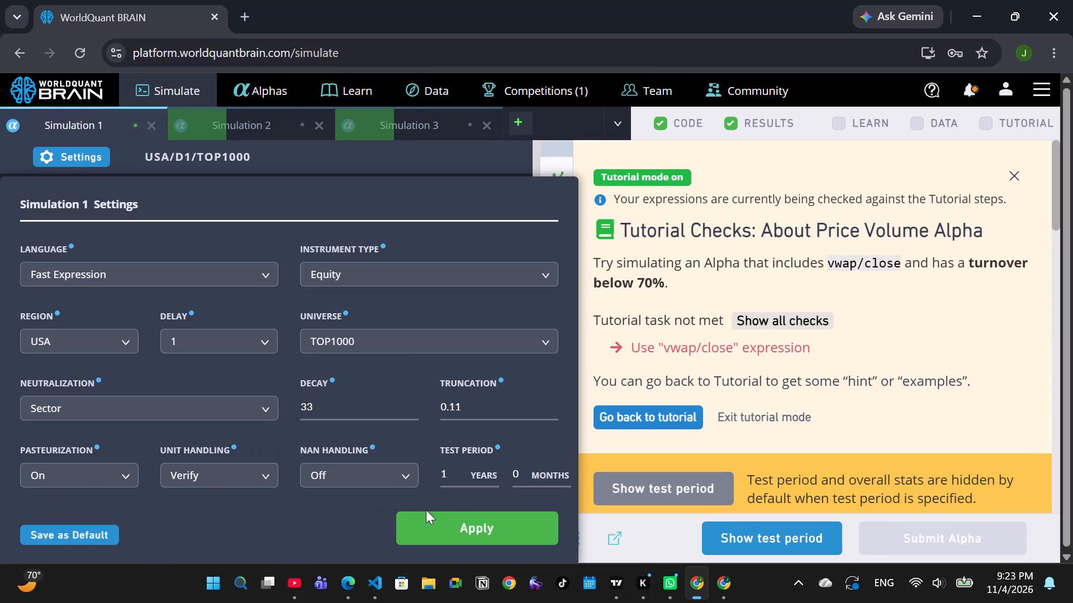
click(441, 521)
click(490, 534)
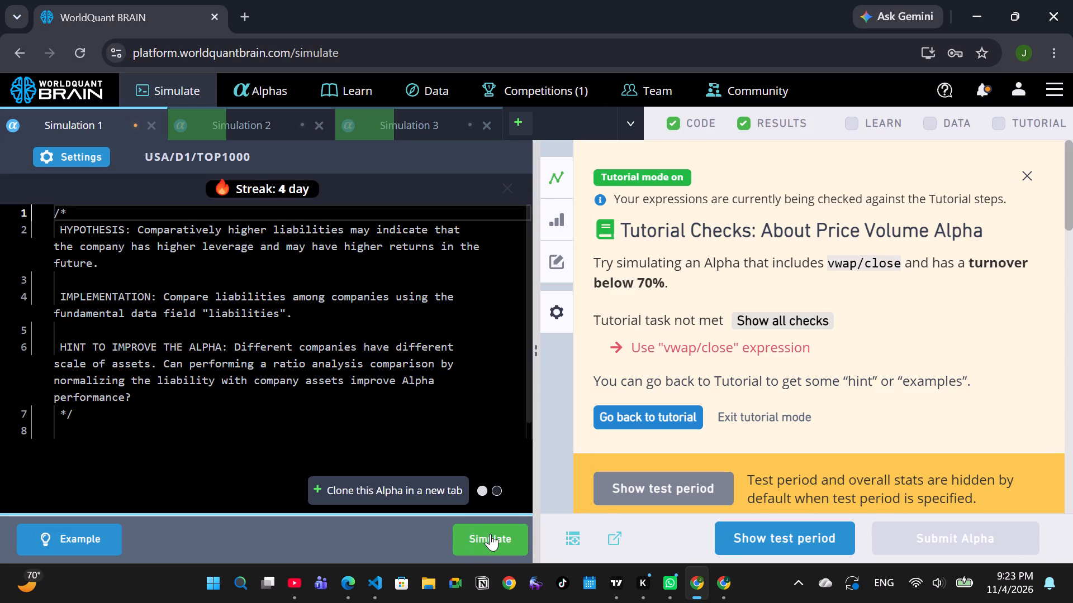
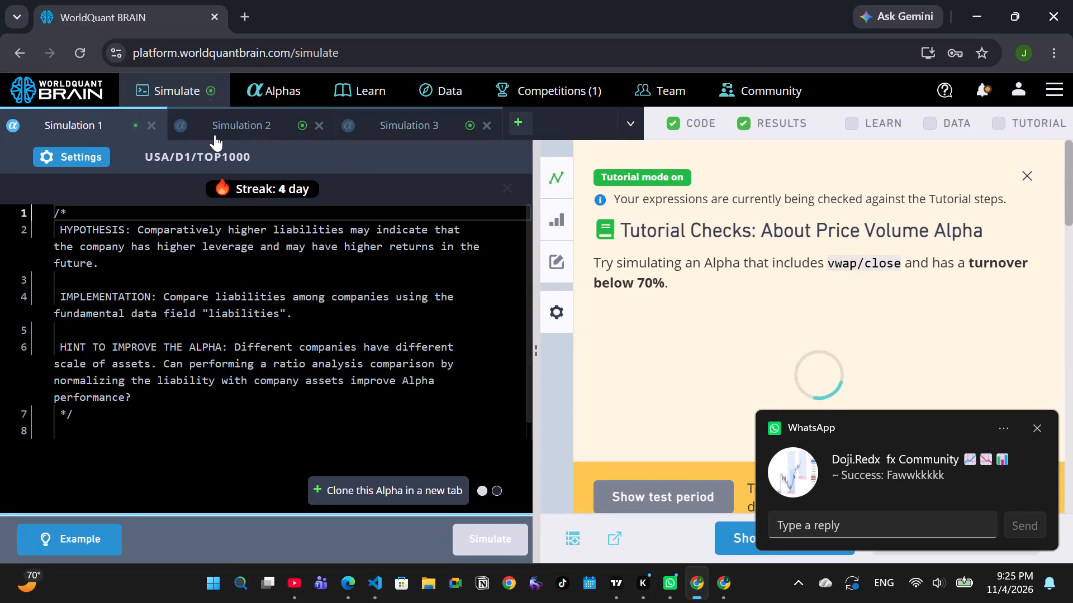
In Simulation 2's settings, set the neutralization to Industry and the decay to 14, apply them and rerun the simulation.
click(215, 135)
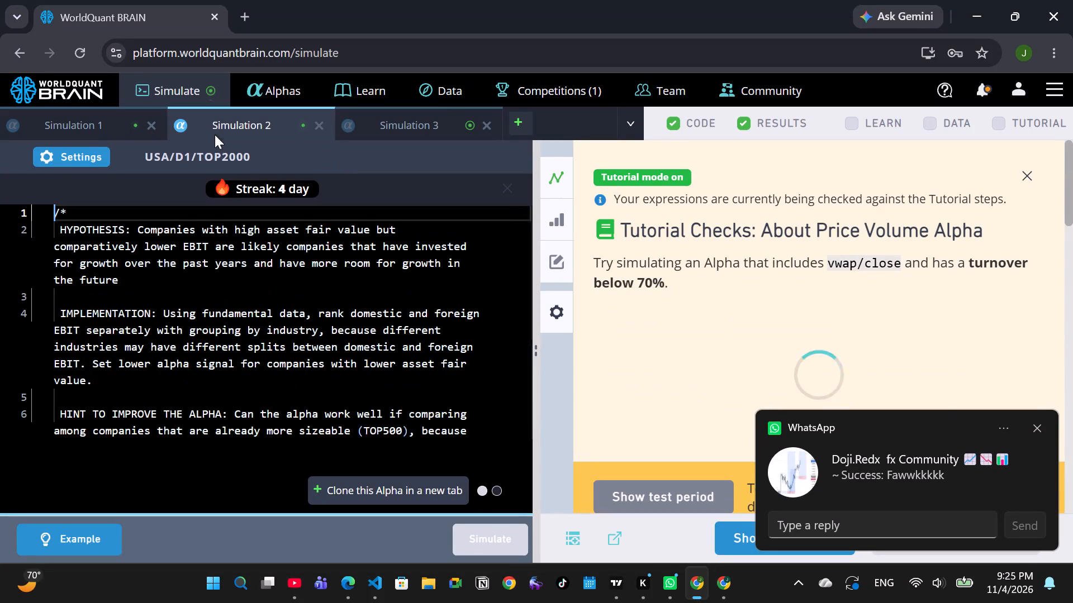
click(78, 160)
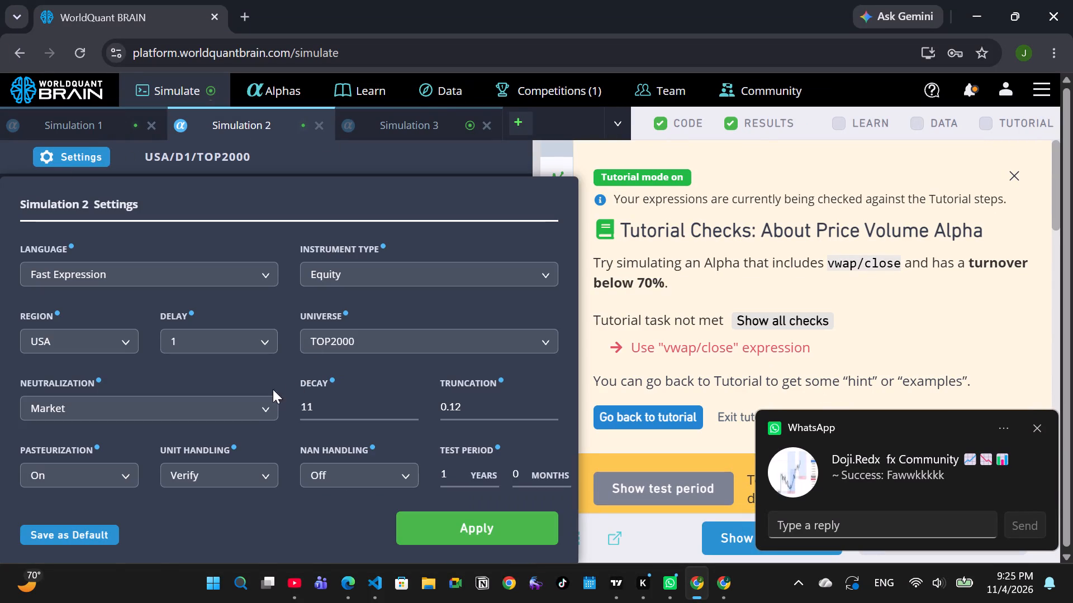
click(253, 403)
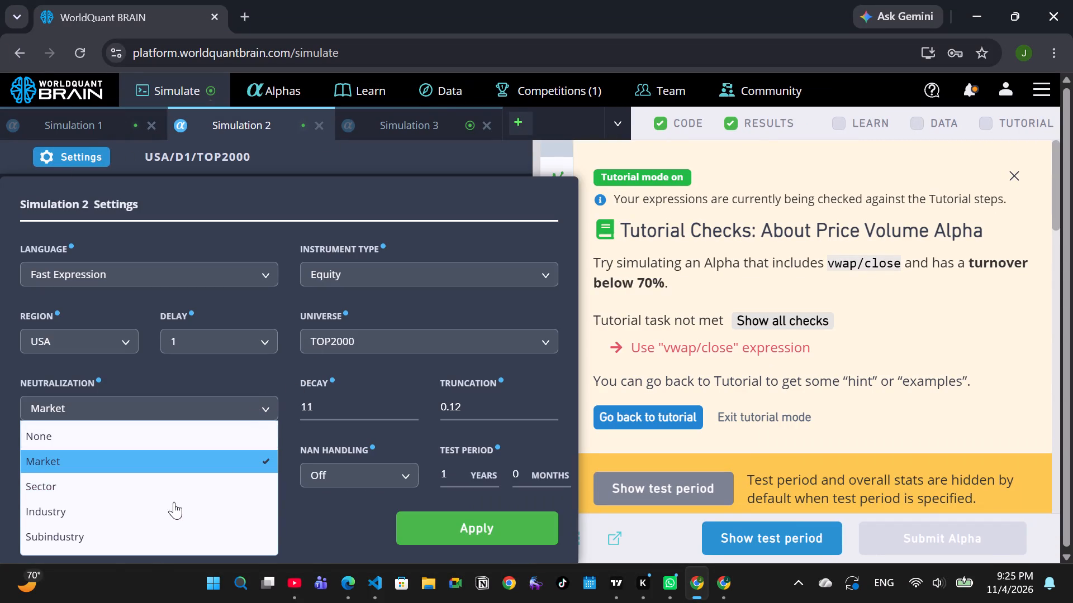
click(173, 502)
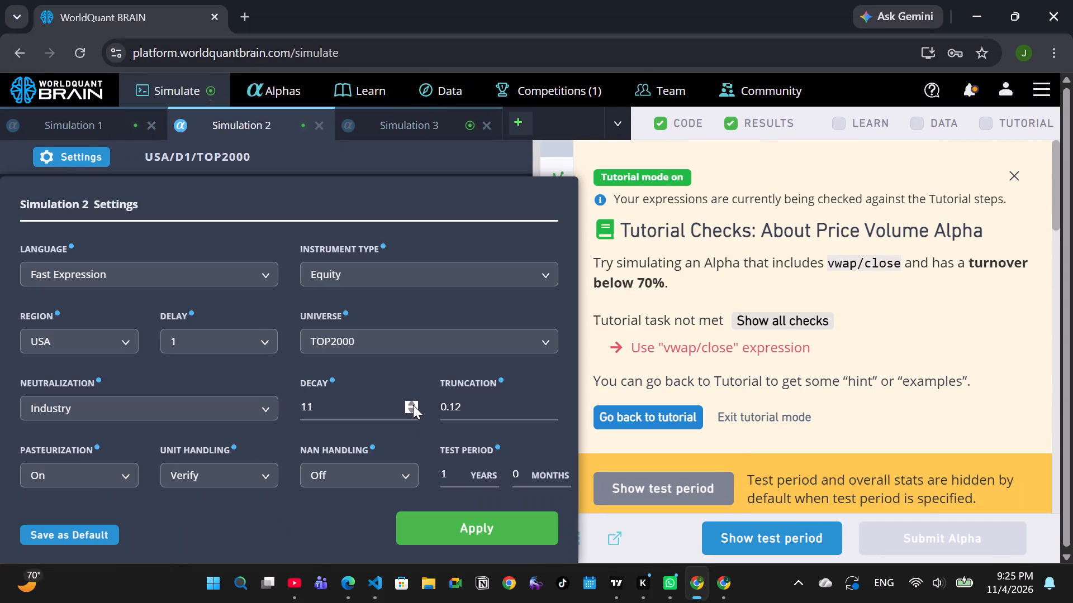
triple_click(412, 405)
click(474, 526)
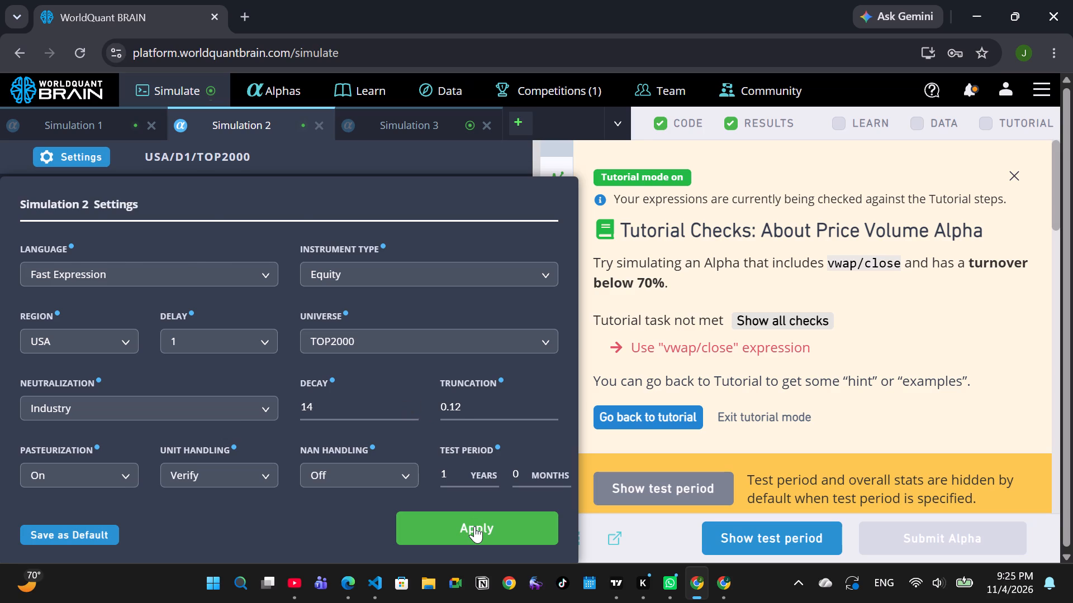
click(483, 537)
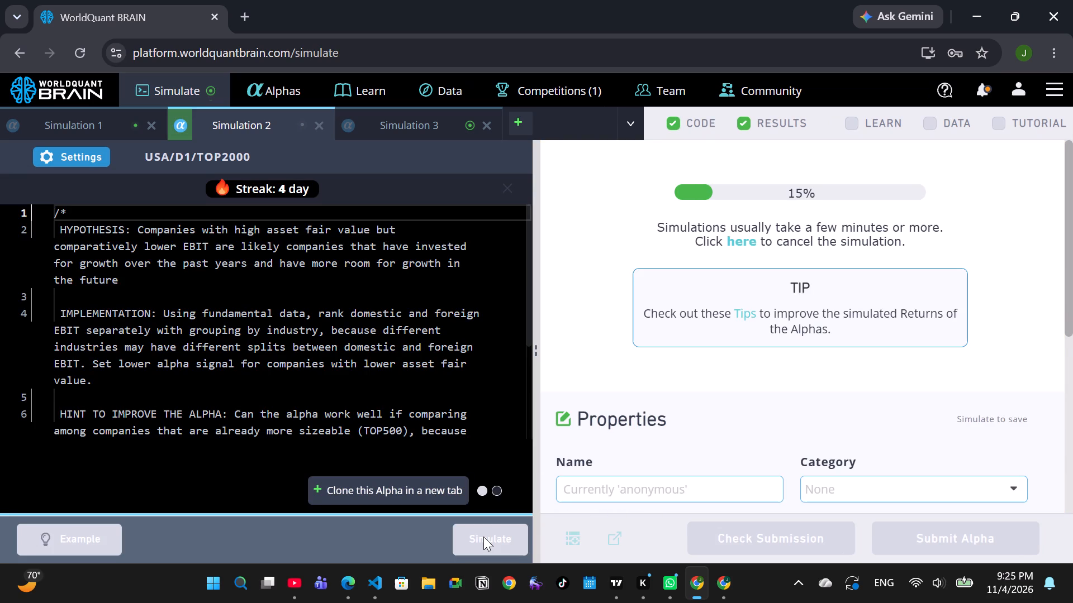
In Simulation 3's settings, set the universe to TOP3000 and the decay to 44, apply them and rerun the simulation.
click(423, 132)
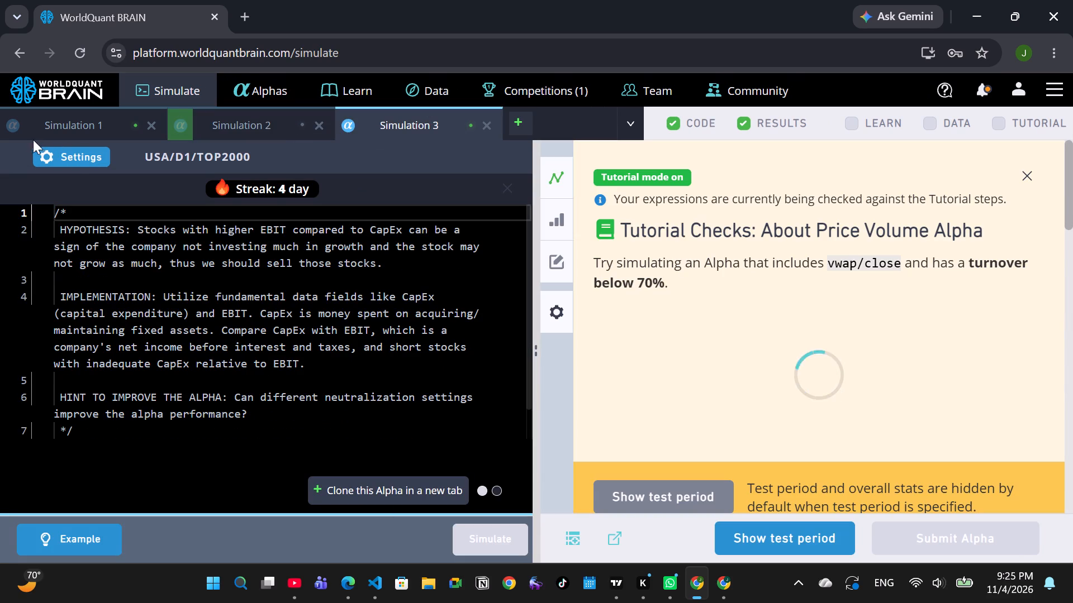
click(77, 152)
click(400, 343)
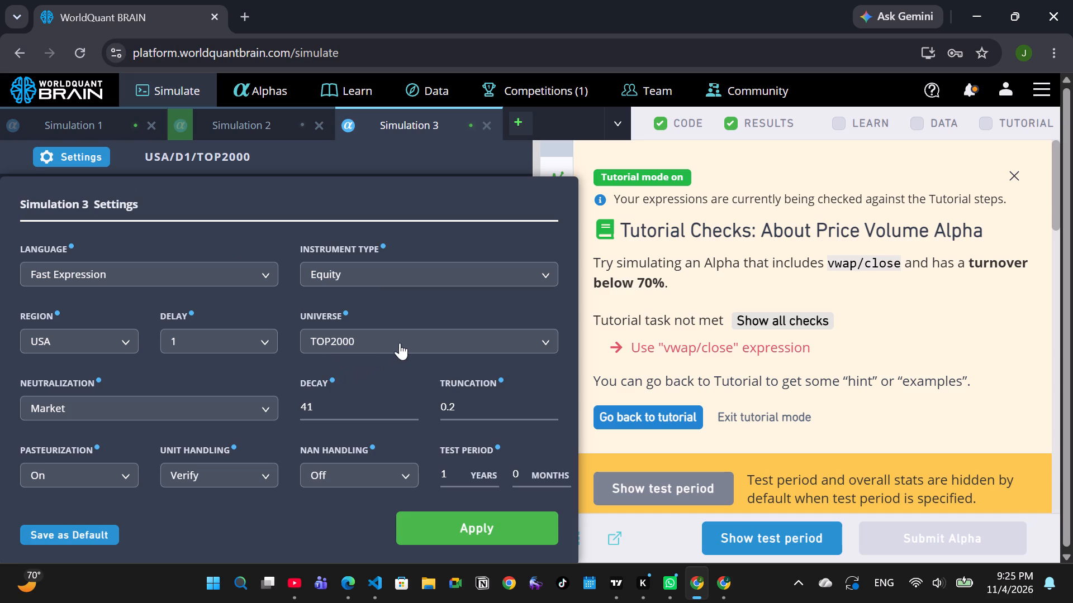
click(337, 370)
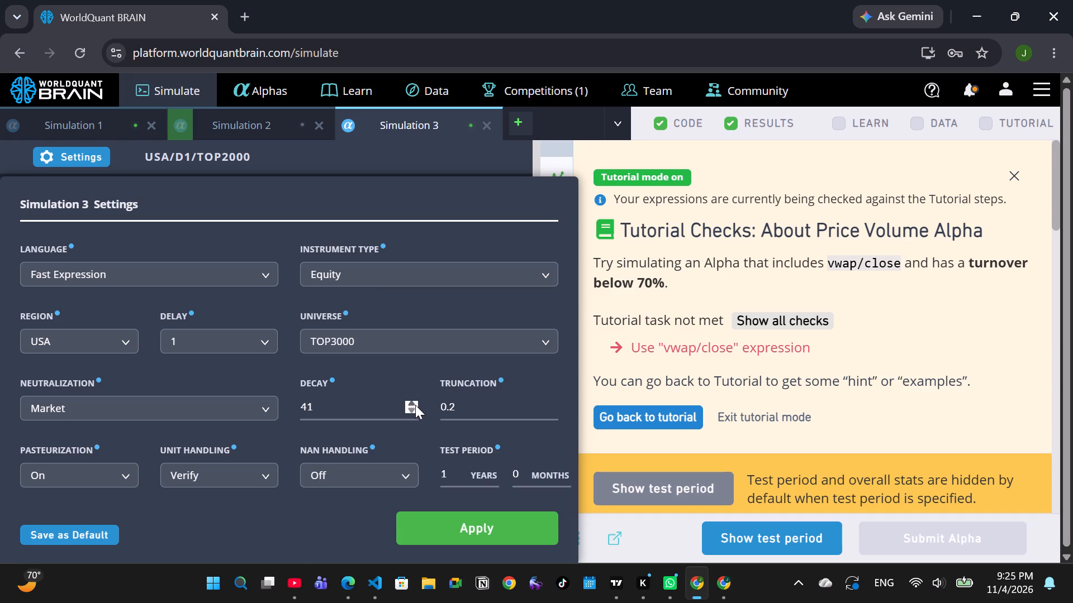
triple_click(415, 405)
click(489, 531)
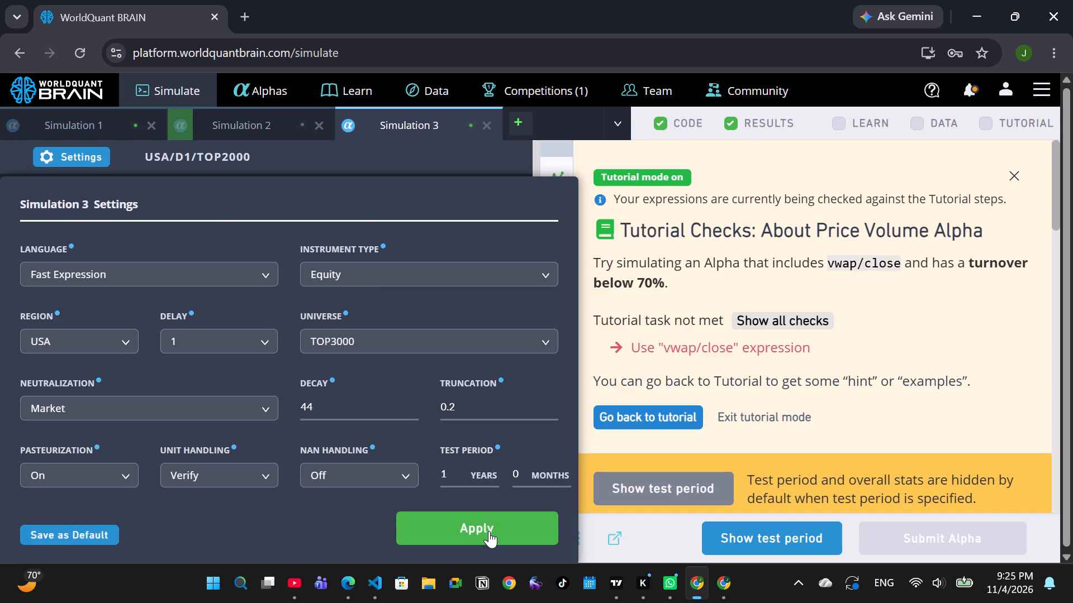
click(489, 531)
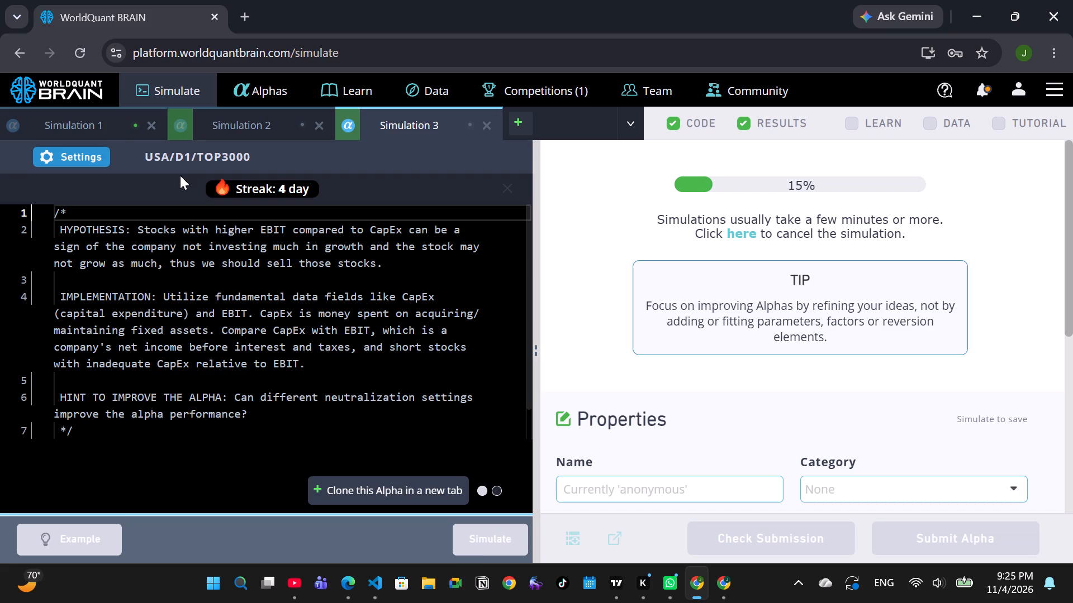
In Simulation 1's settings, set the universe to TOP3000, apply it and rerun the simulation.
click(107, 130)
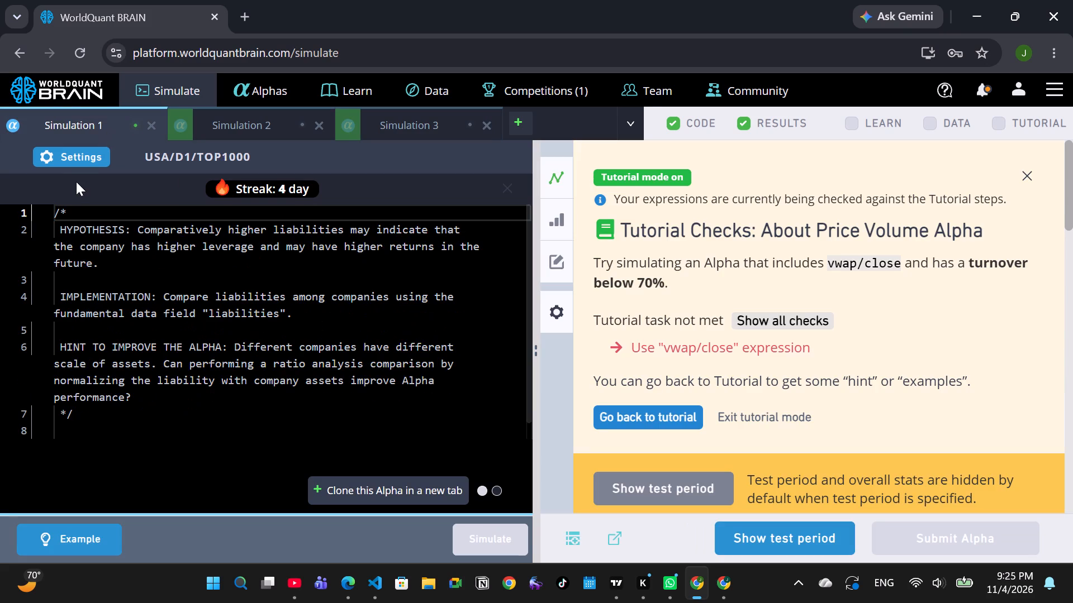
click(74, 165)
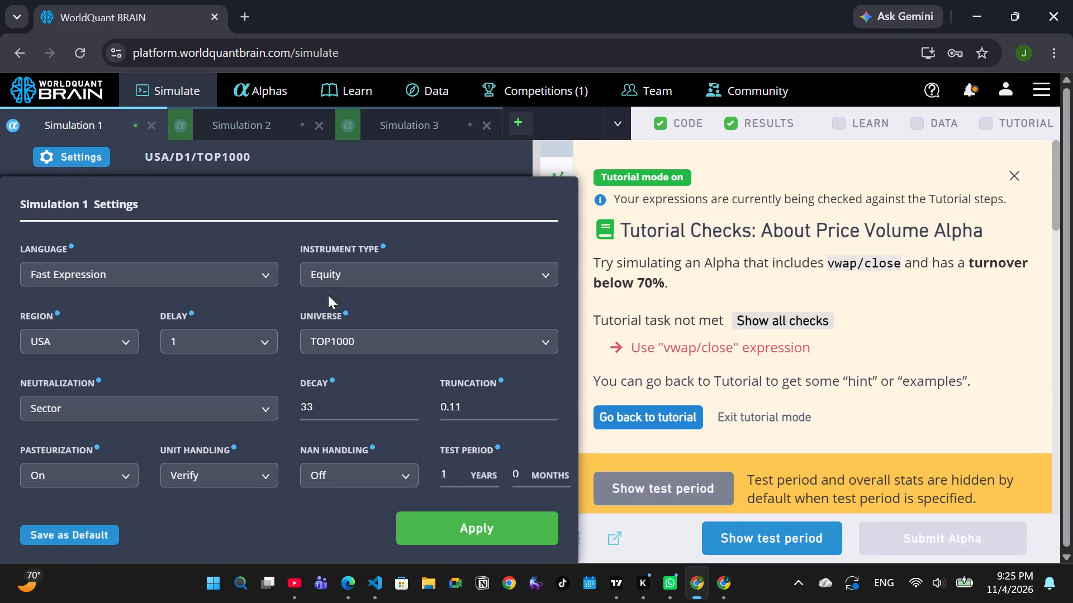
click(391, 341)
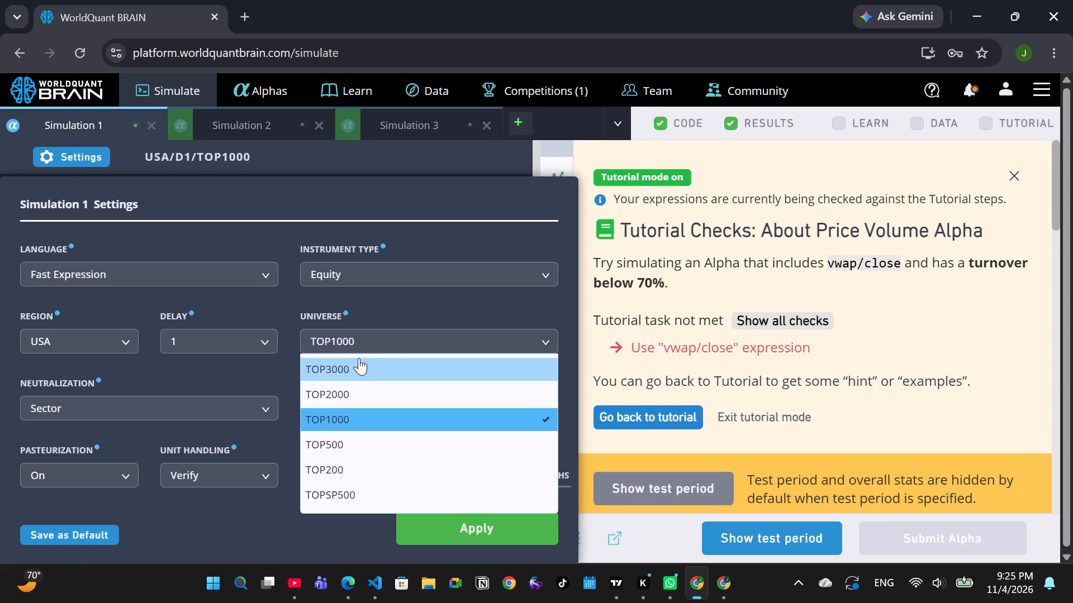
click(351, 366)
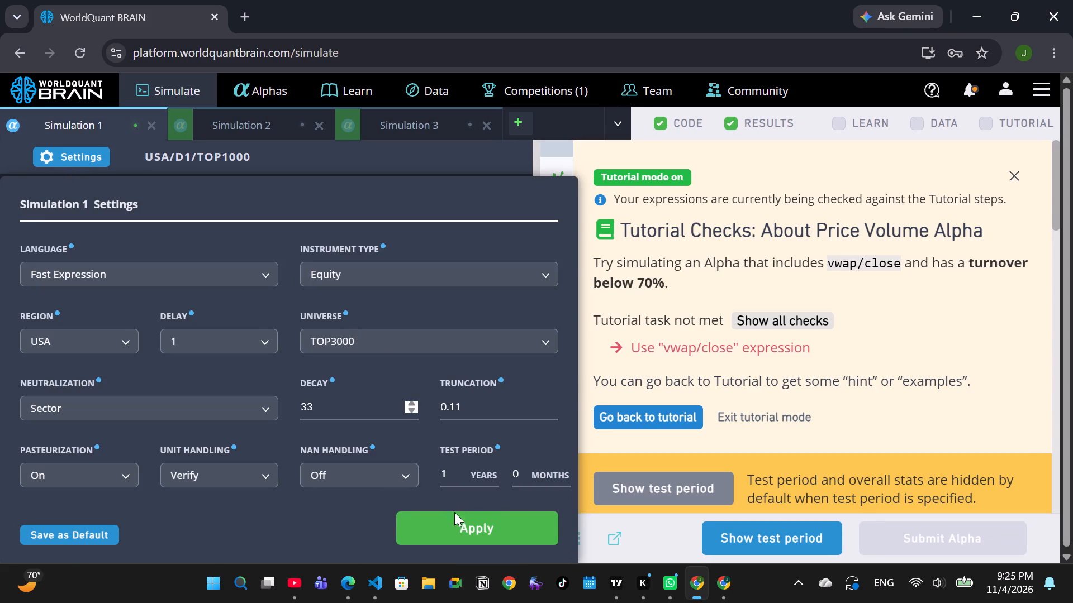
click(454, 533)
click(479, 535)
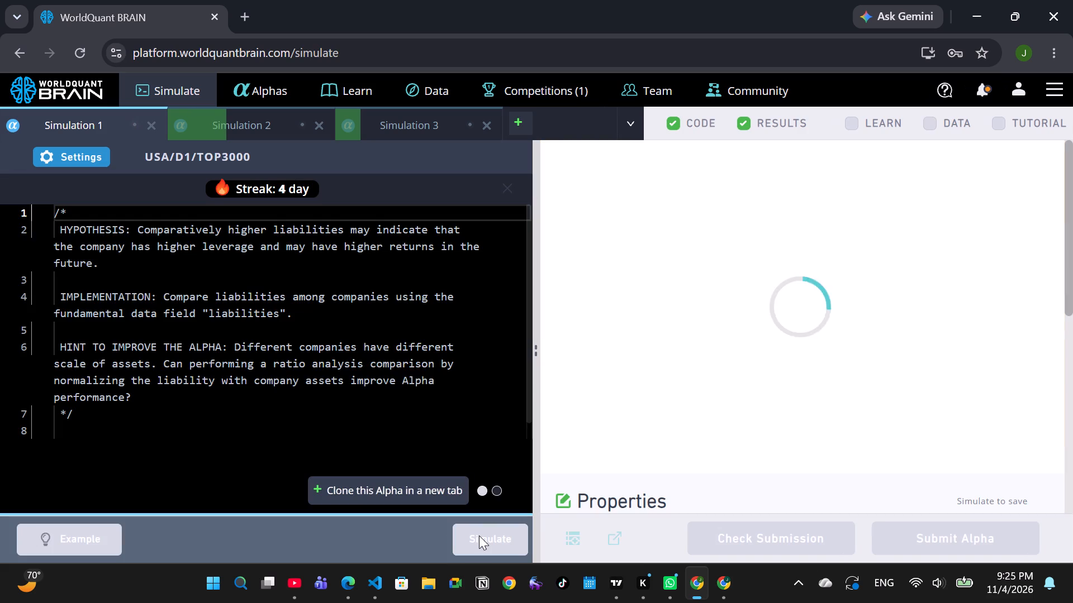
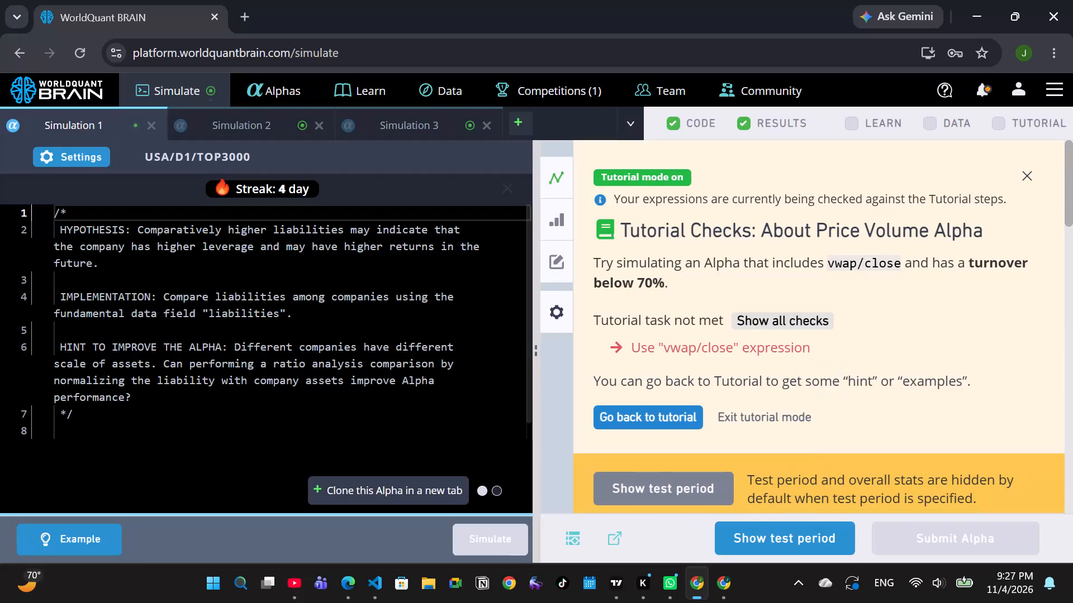
In Simulation 1's settings, set the neutralization to Market, apply it and rerun the simulation.
click(84, 151)
click(245, 401)
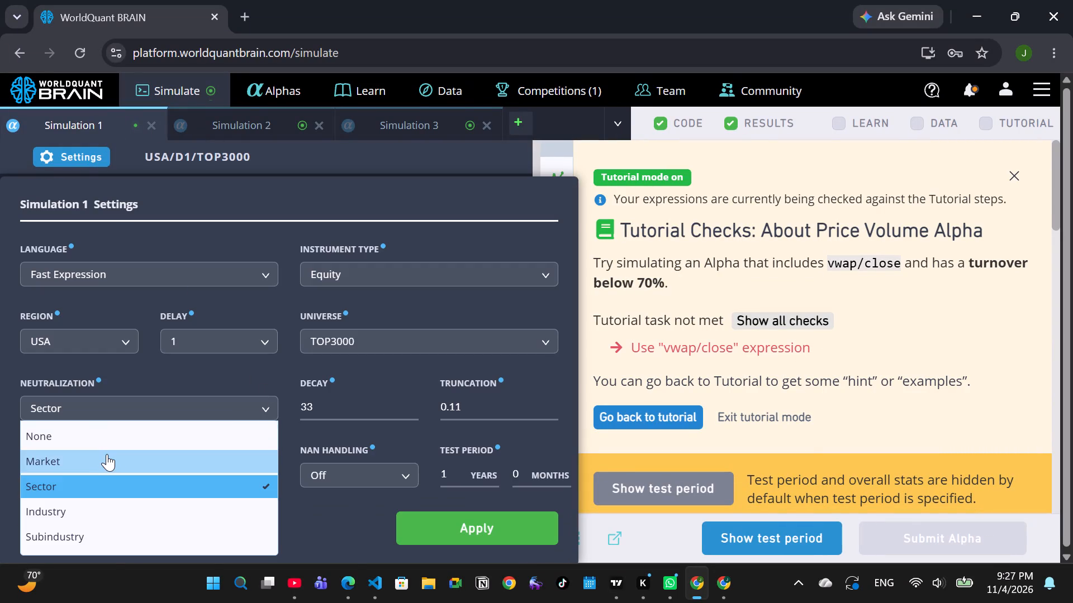
click(101, 453)
click(440, 519)
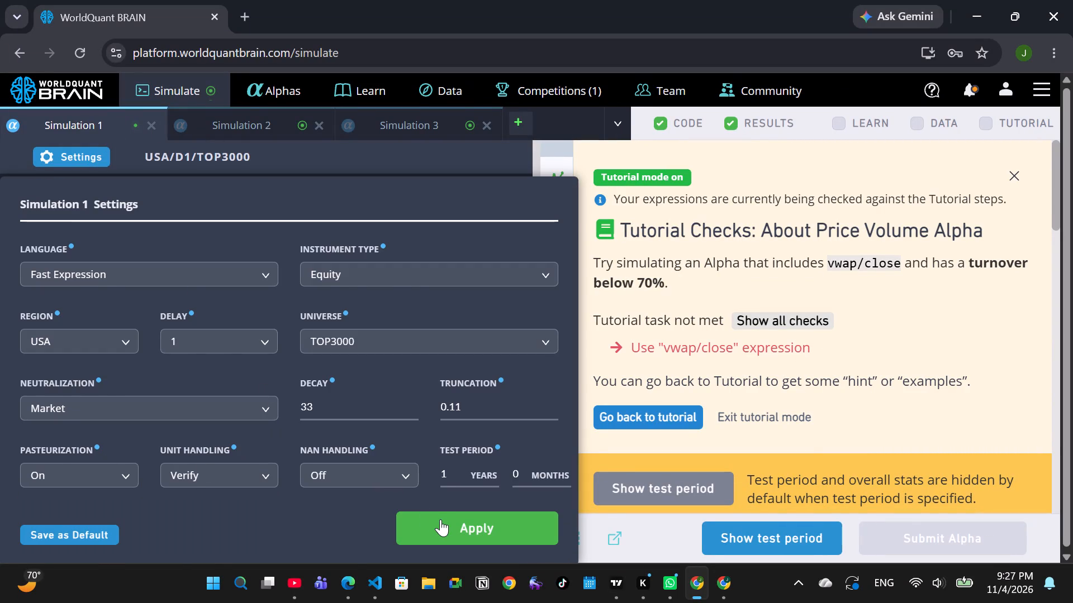
click(497, 528)
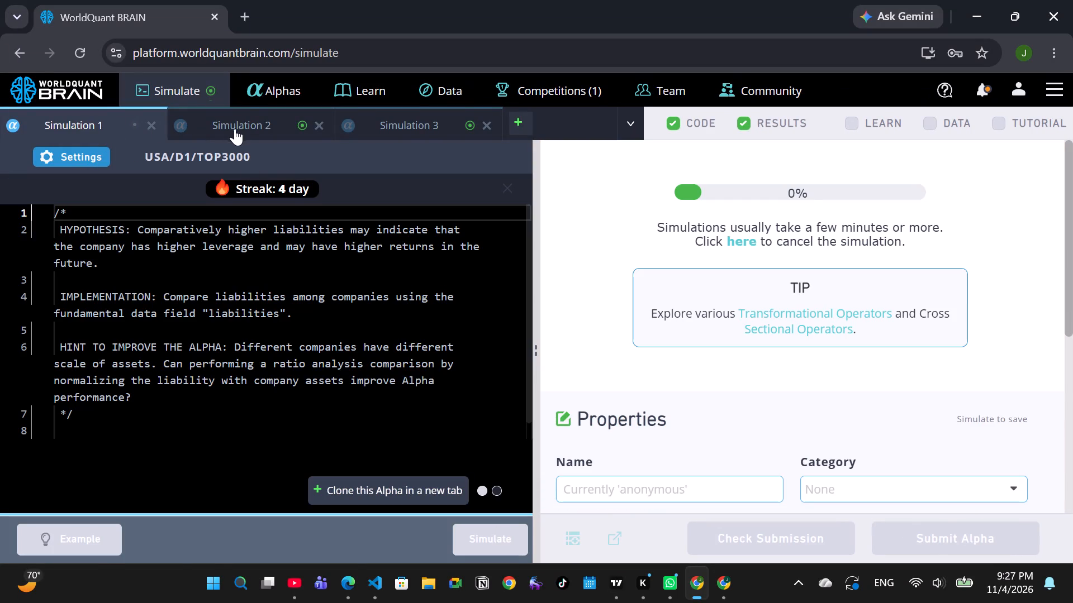
In Simulation 2's settings, change the decay value, apply it and rerun the simulation.
click(235, 126)
click(79, 153)
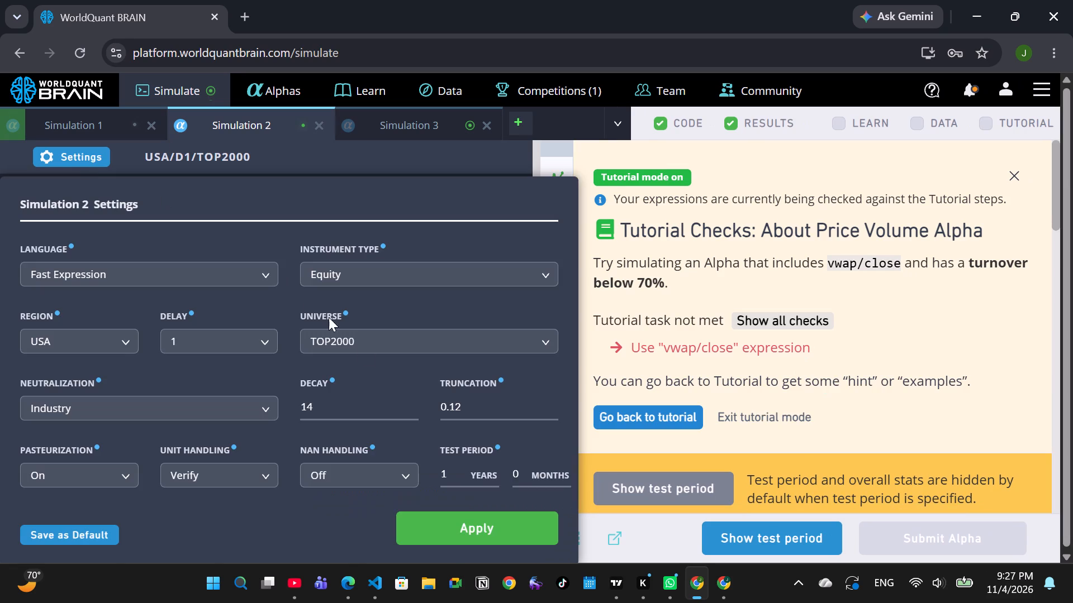
triple_click(414, 404)
click(495, 535)
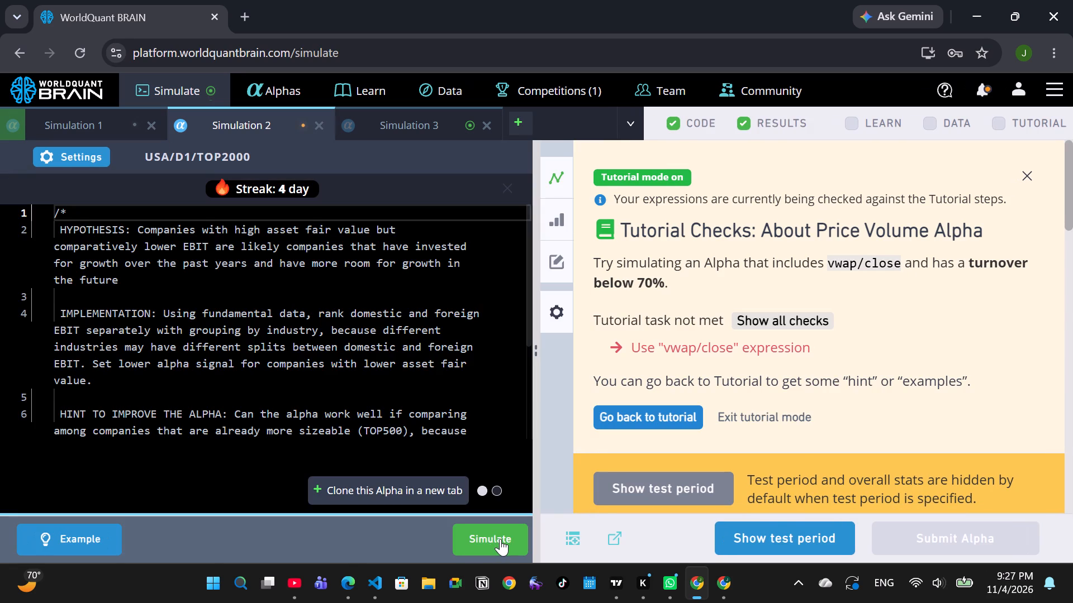
click(500, 539)
In Simulation 3's settings, set the neutralization to Industry, apply it and rerun the simulation.
click(400, 128)
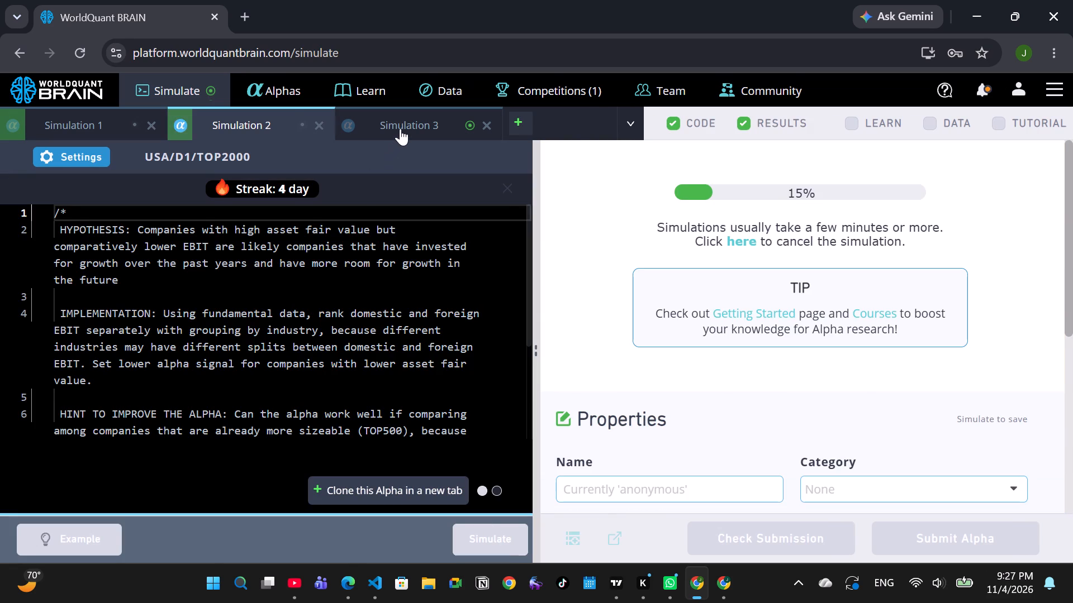
click(91, 152)
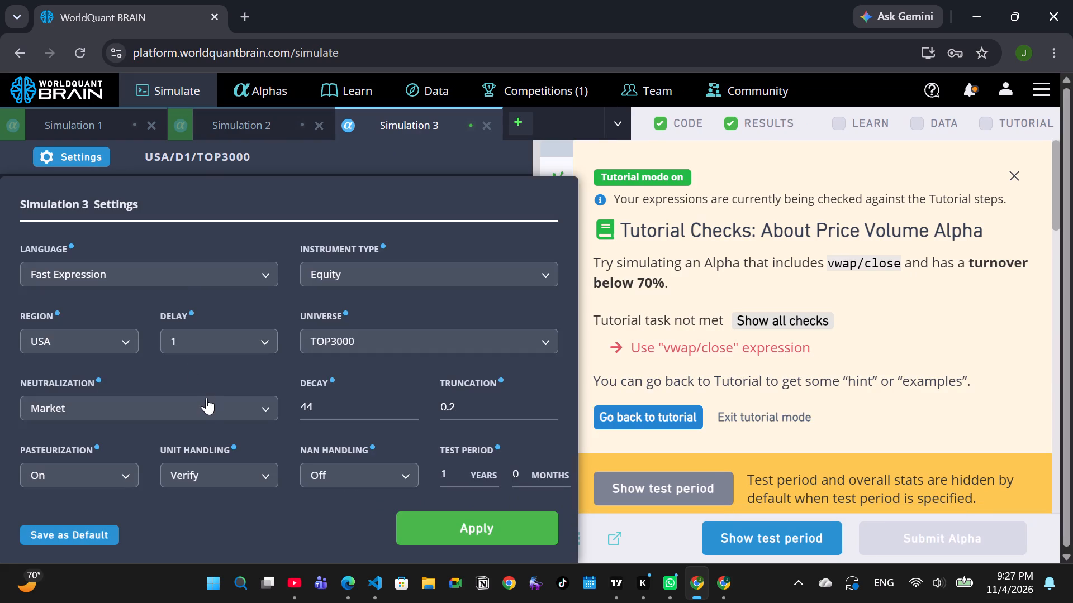
click(206, 405)
click(87, 523)
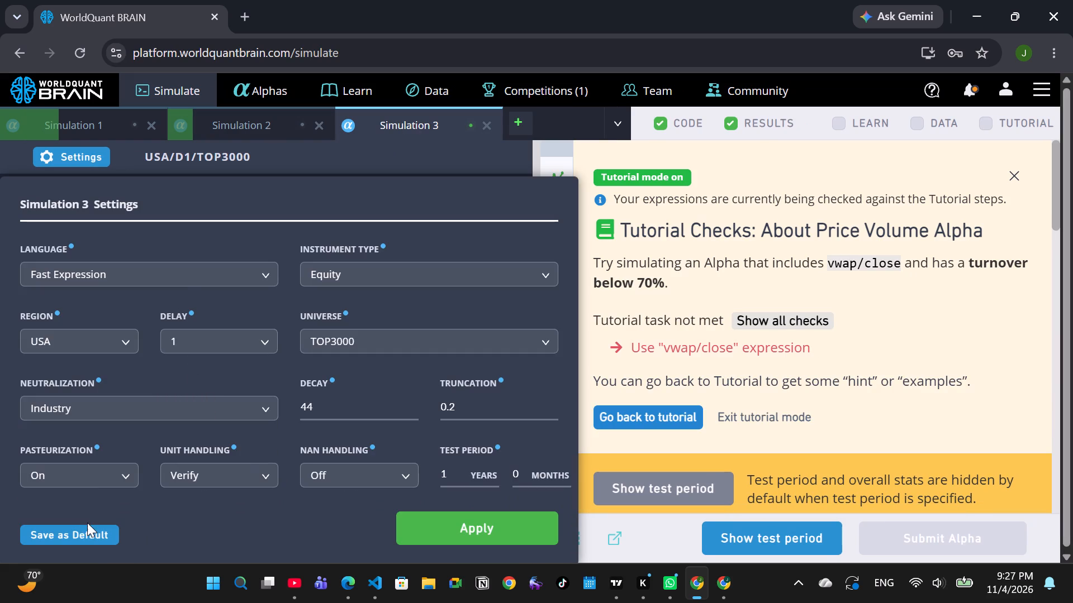
click(452, 537)
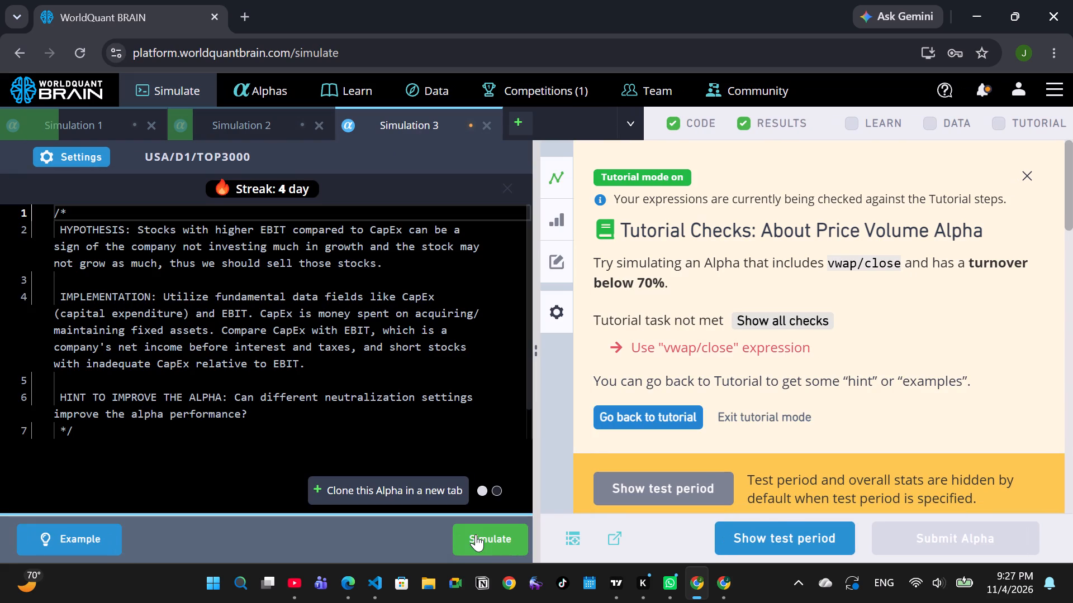
click(476, 534)
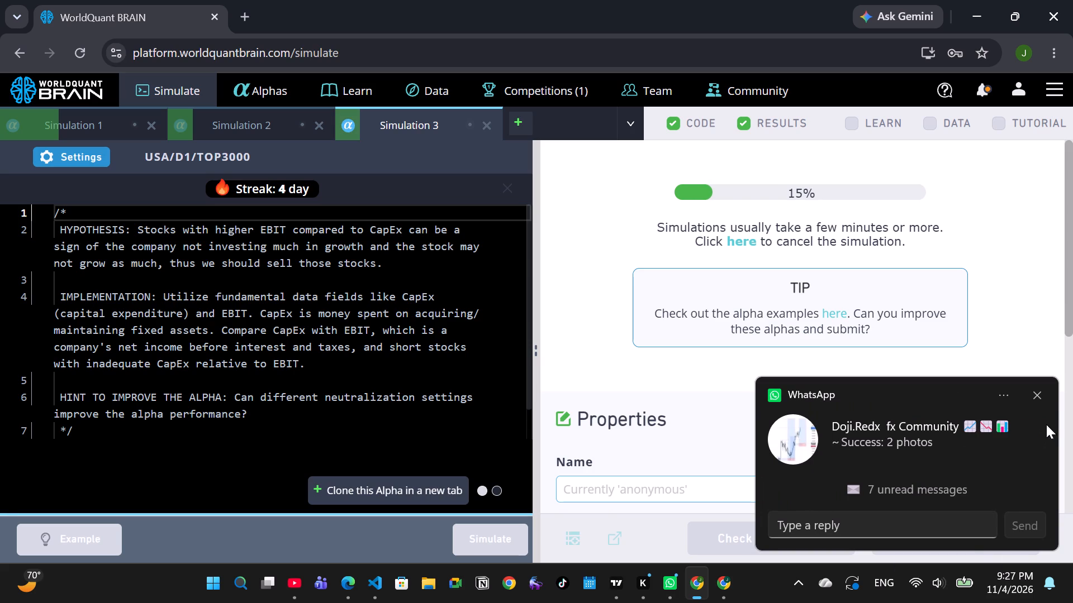
Dismiss the WhatsApp notification.
click(1039, 391)
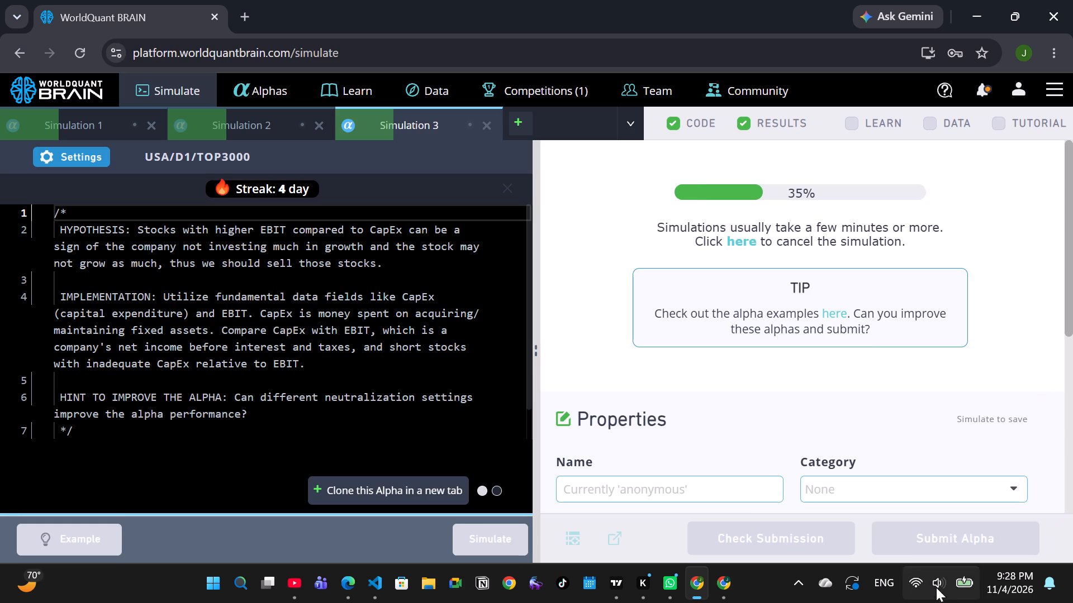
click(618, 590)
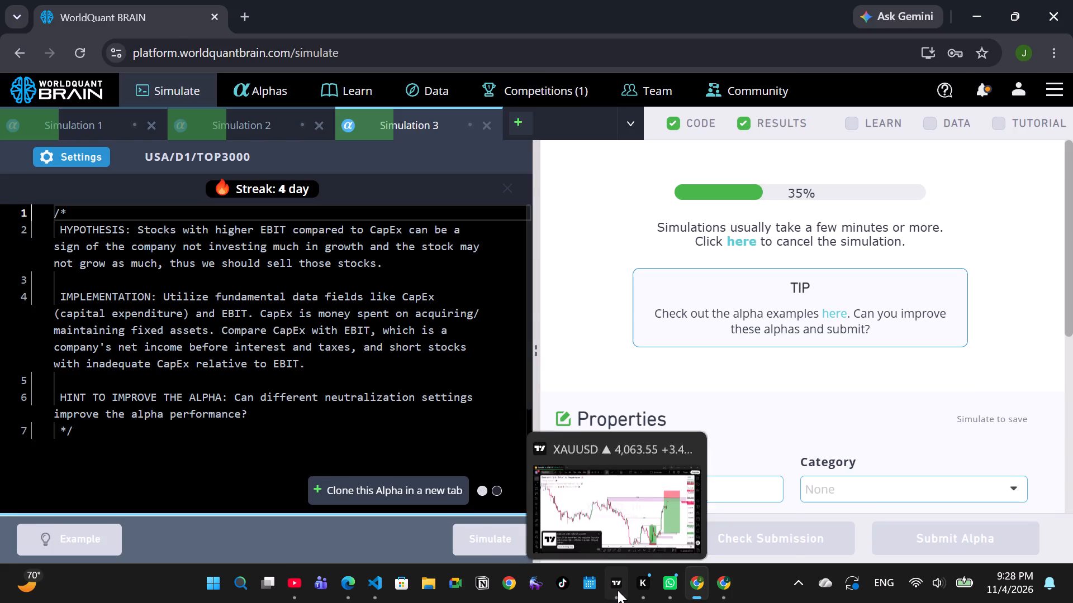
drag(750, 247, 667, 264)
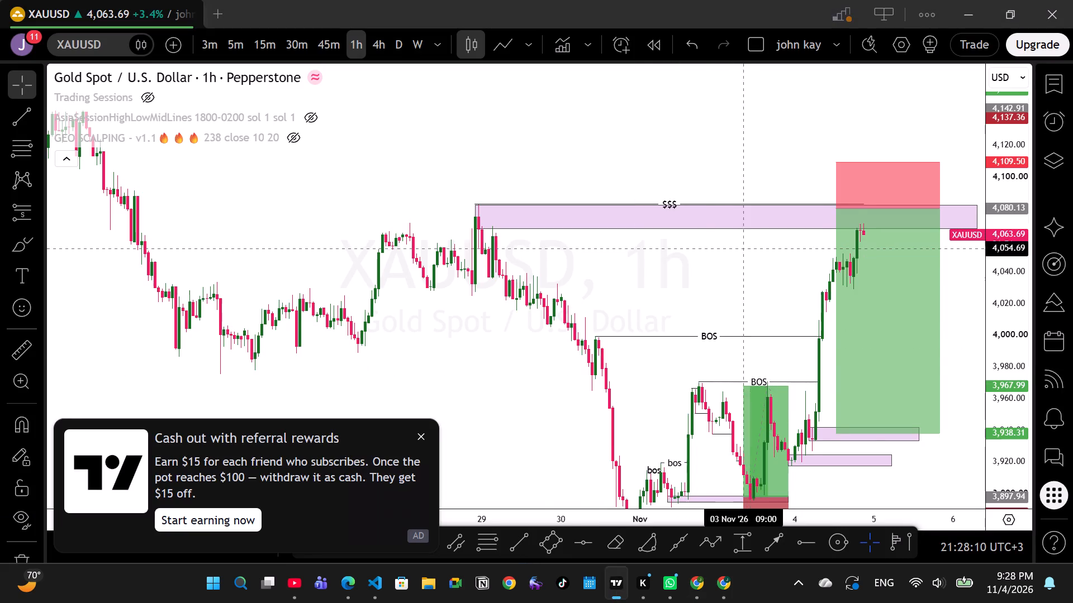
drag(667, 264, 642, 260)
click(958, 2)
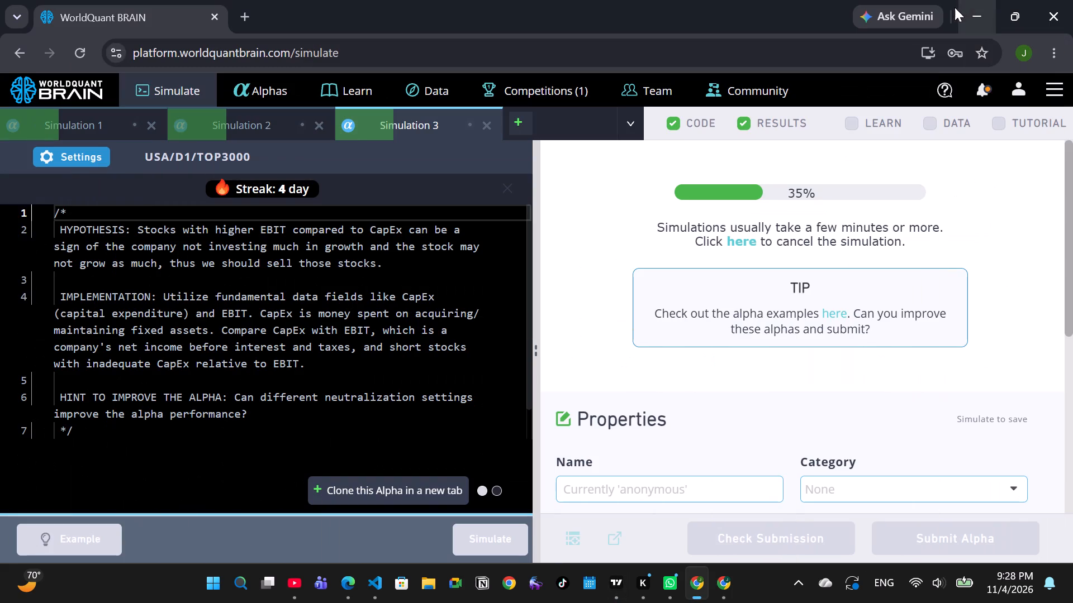
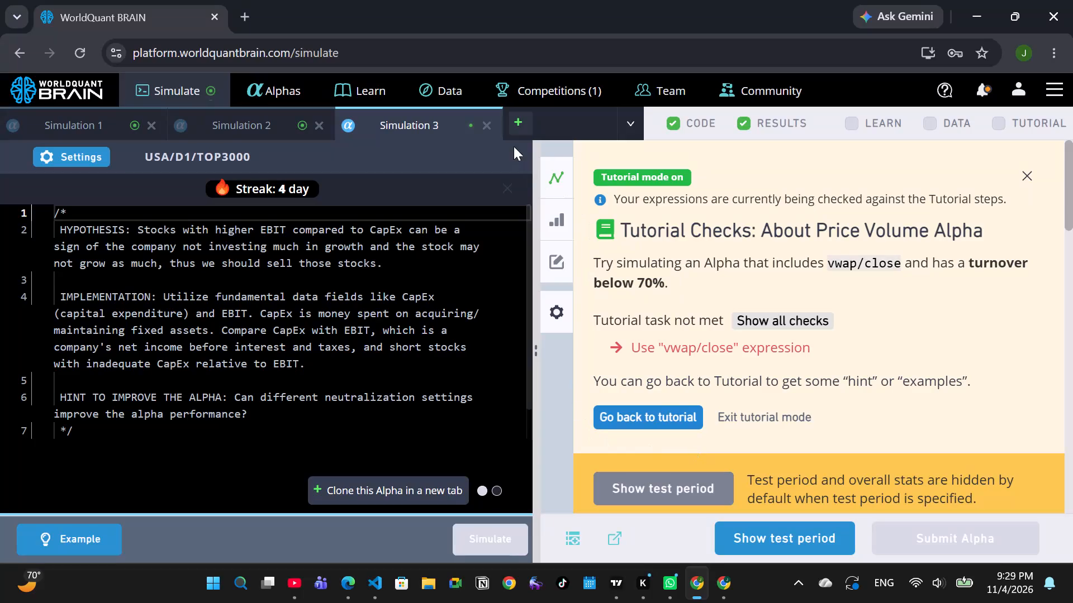
In Simulation 2, set the universe to TOP500 and decay to 19, apply the settings and run the simulation.
click(263, 130)
click(88, 156)
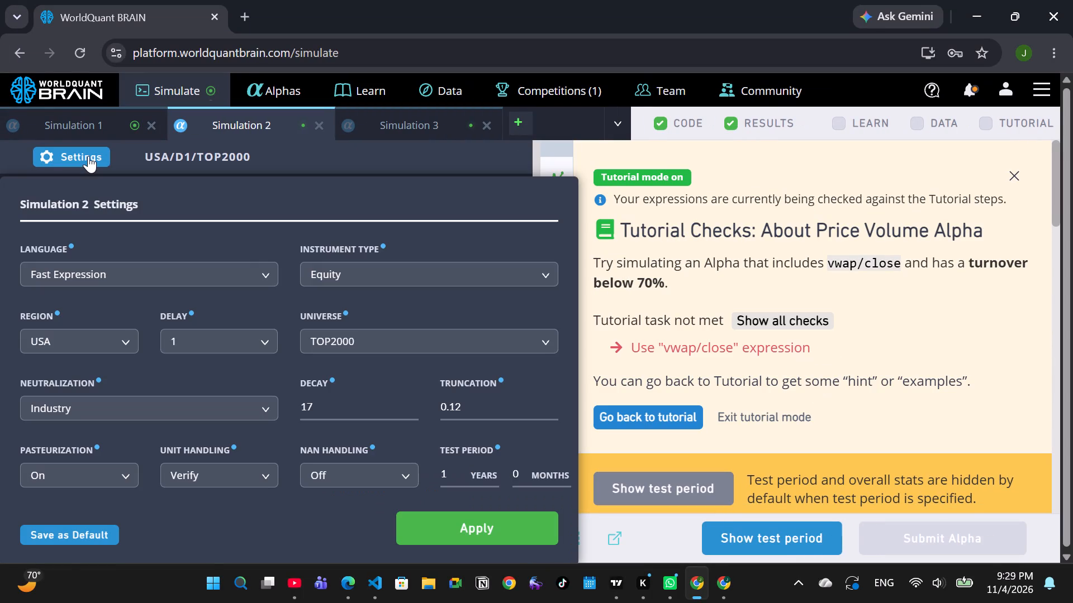
click(378, 346)
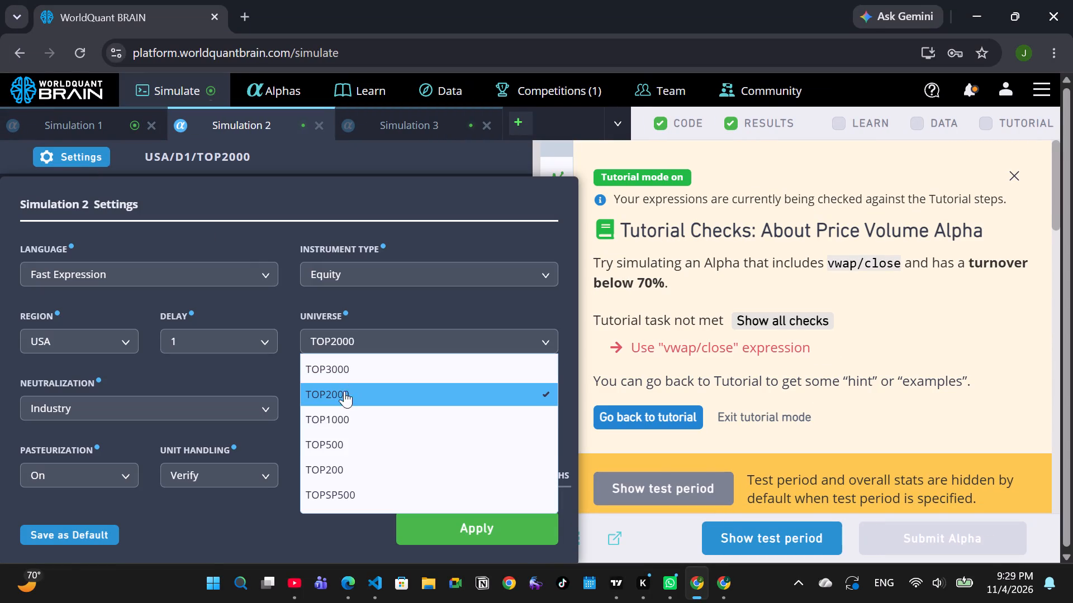
click(353, 437)
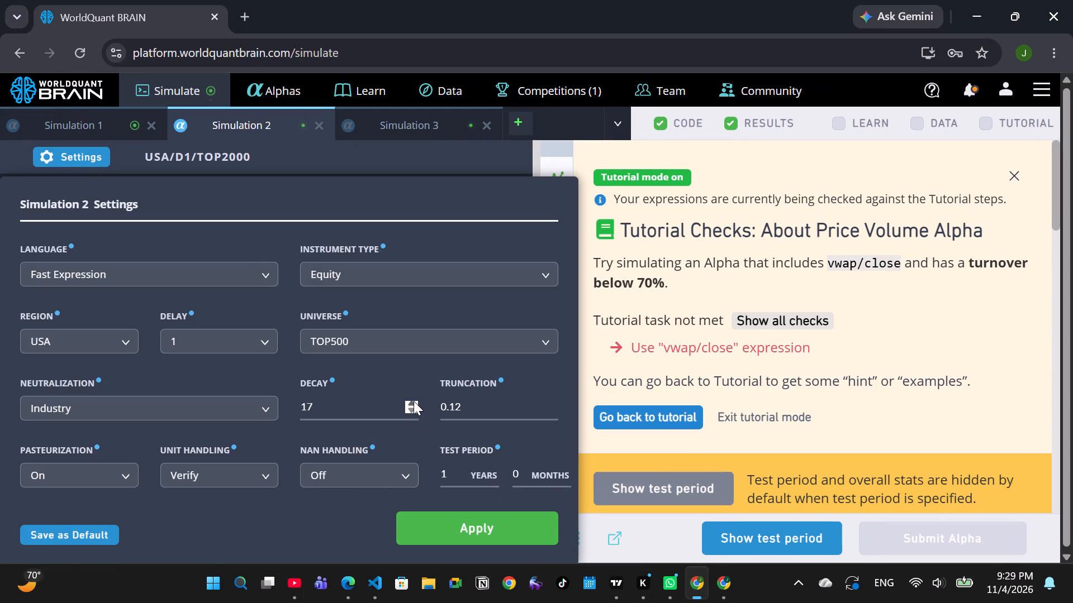
double_click(414, 401)
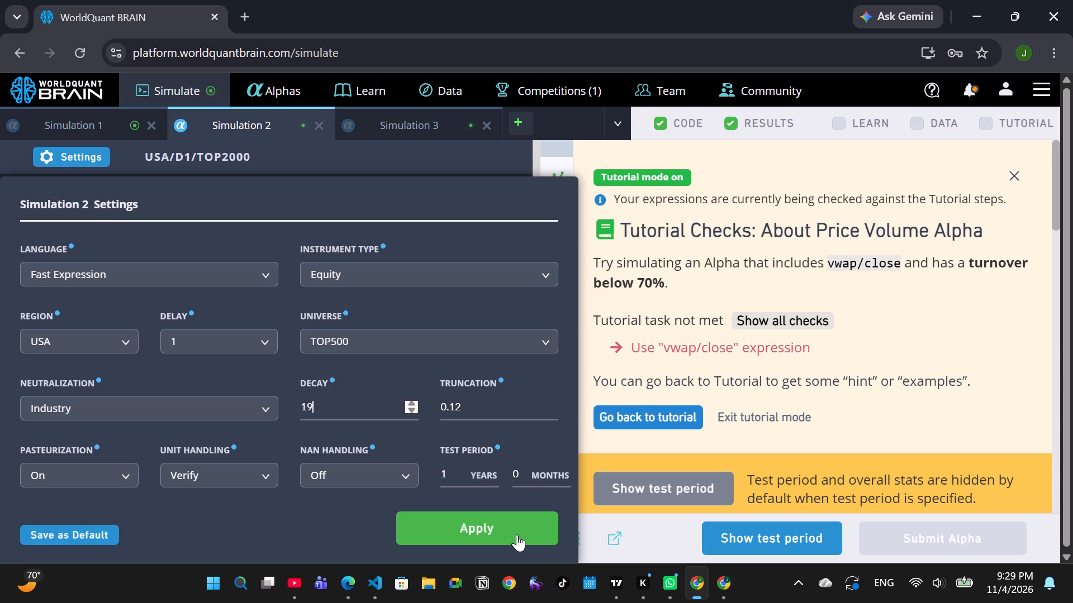
click(517, 534)
click(504, 536)
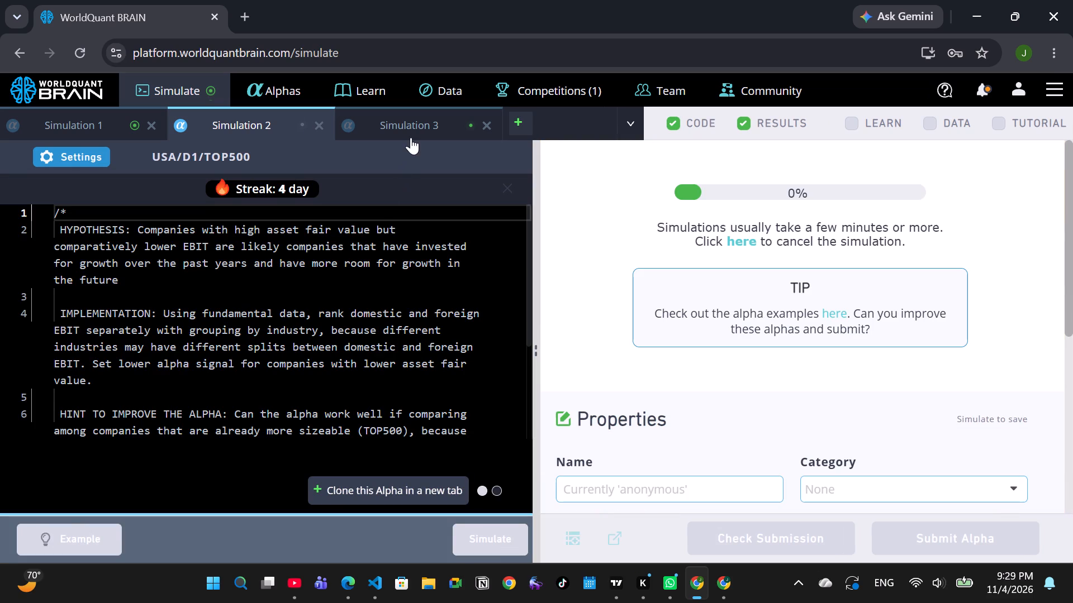
In Simulation 3, set the neutralization to None and apply the settings.
click(415, 130)
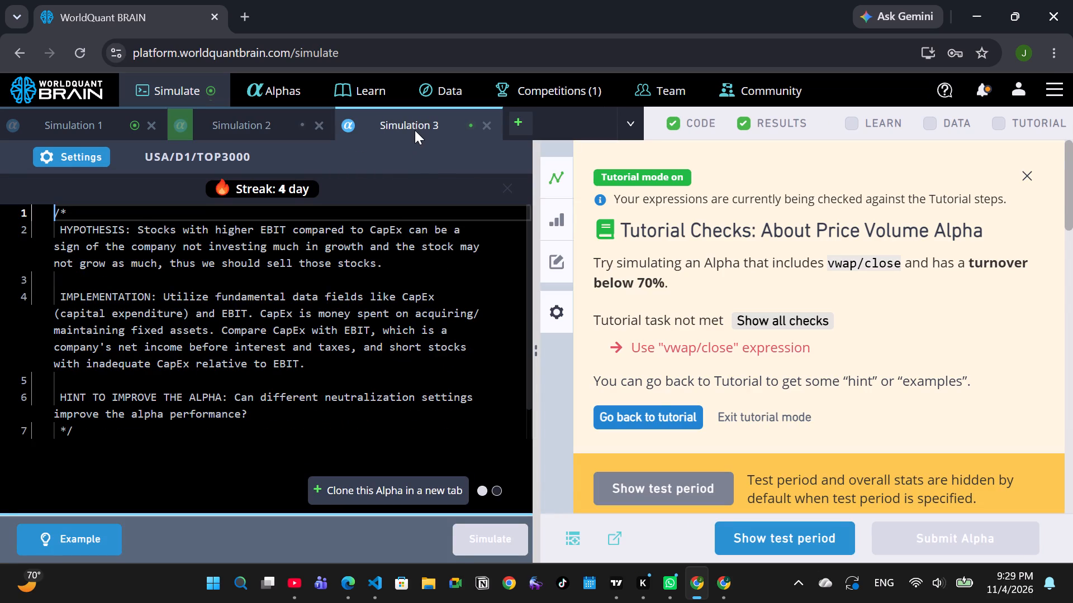
click(88, 156)
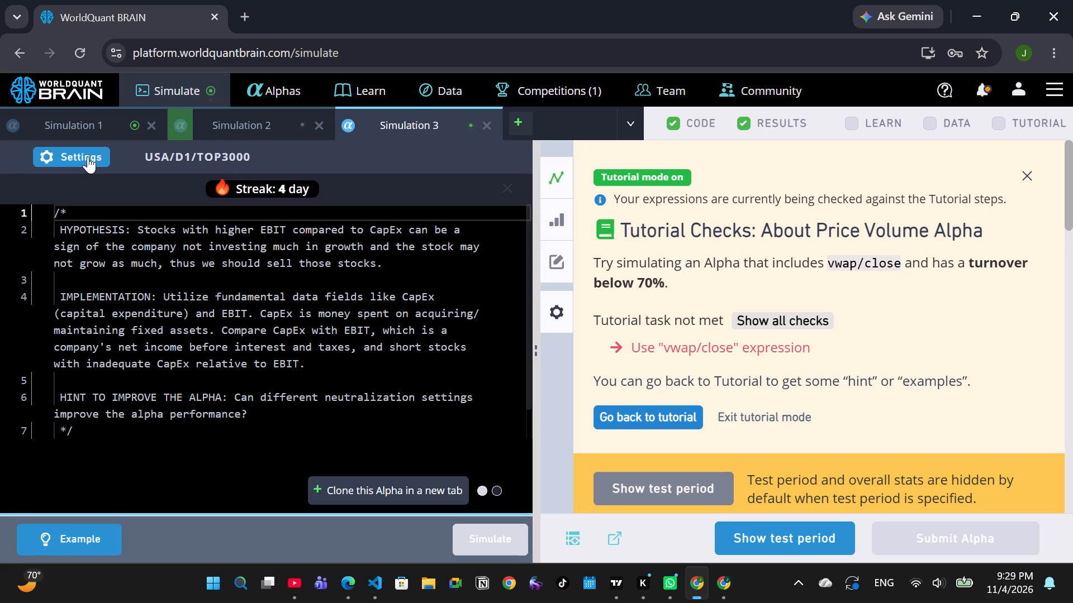
click(272, 408)
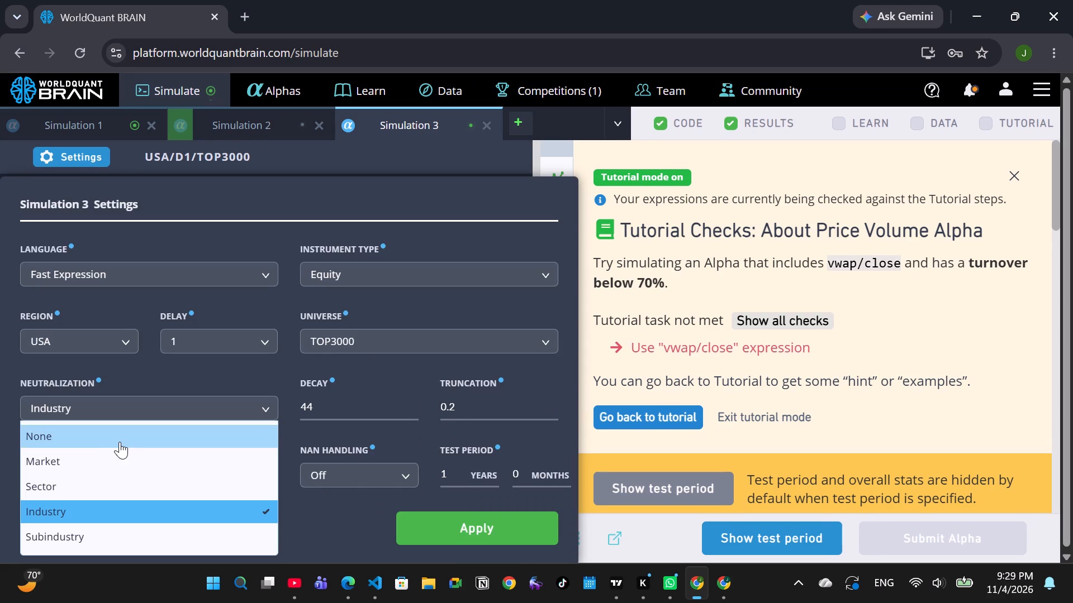
click(112, 442)
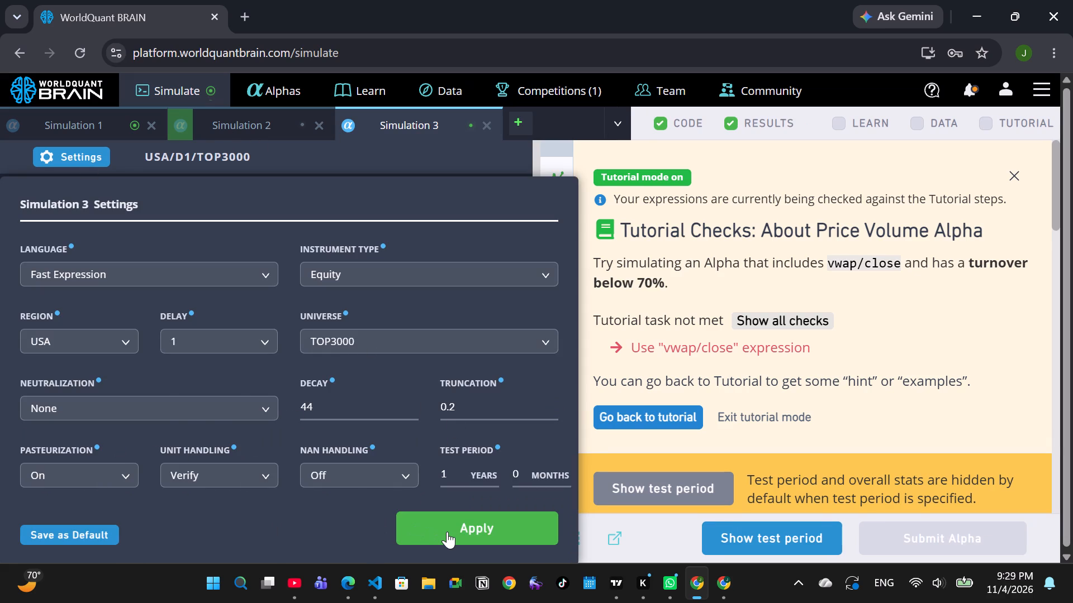
click(447, 532)
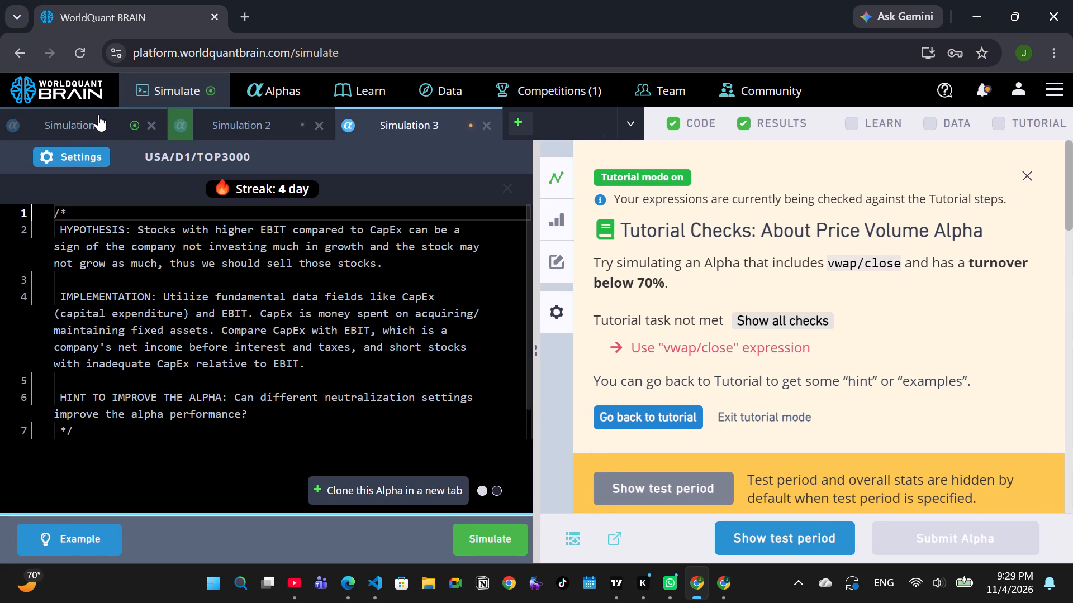
In Simulation 1, set the neutralization to Industry and apply the settings.
click(98, 114)
click(72, 164)
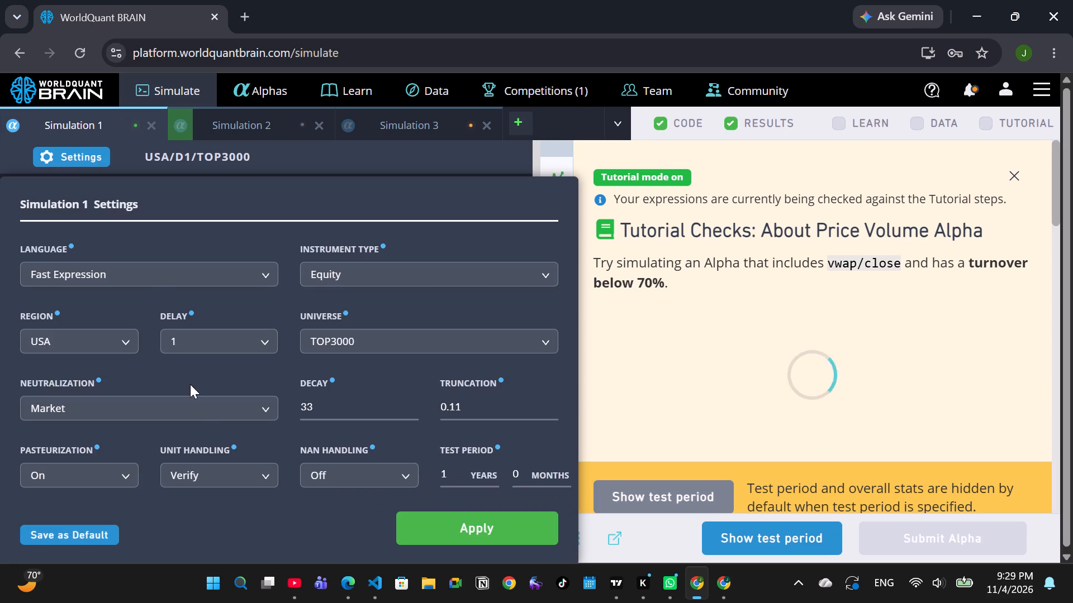
click(197, 411)
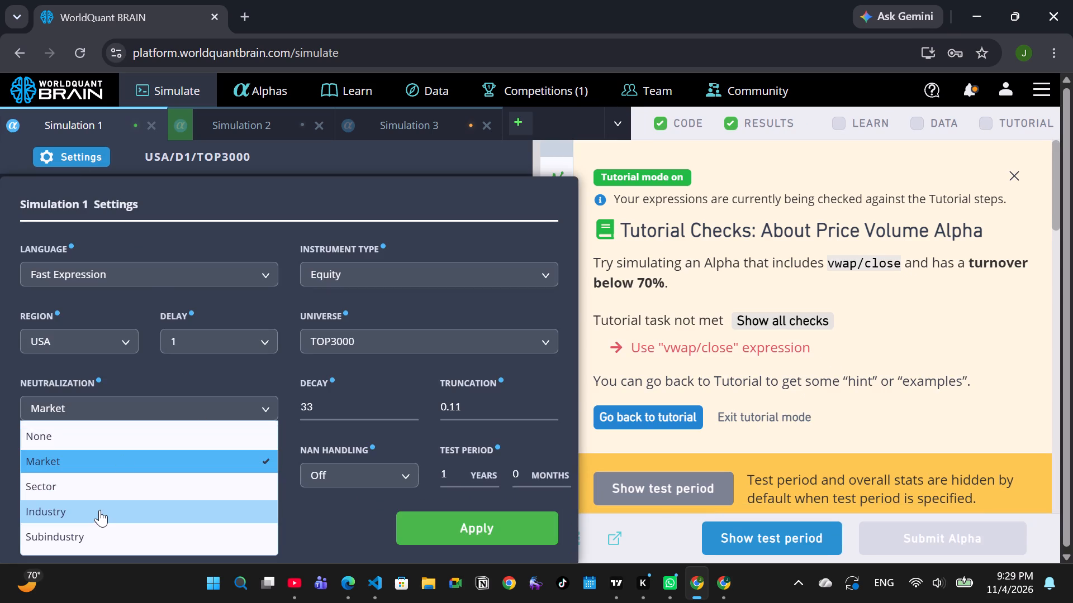
click(99, 511)
click(414, 529)
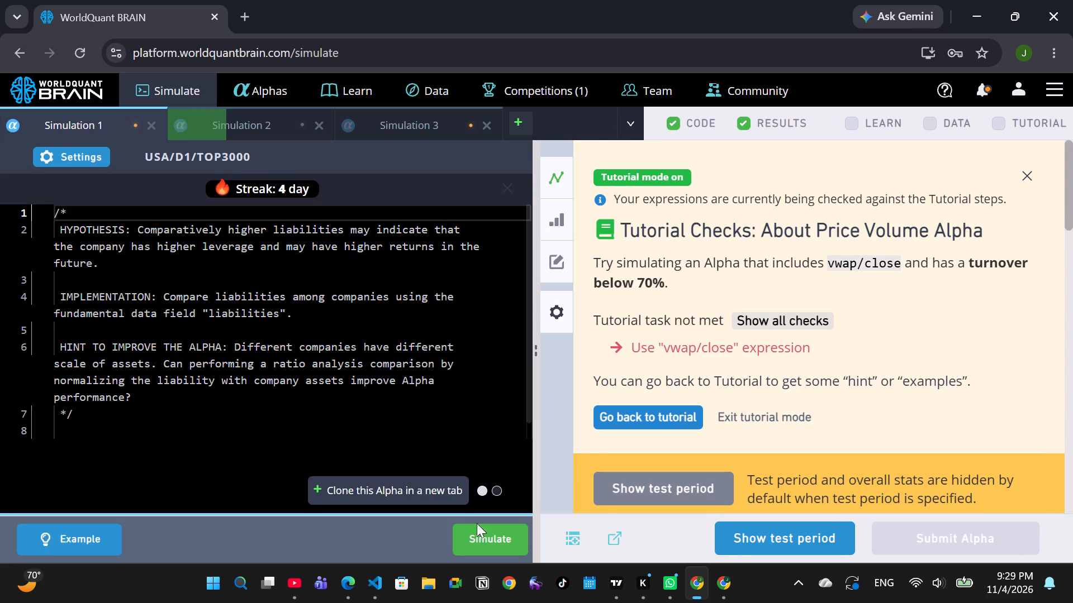
Run Simulation 1 with its newly applied settings.
click(506, 534)
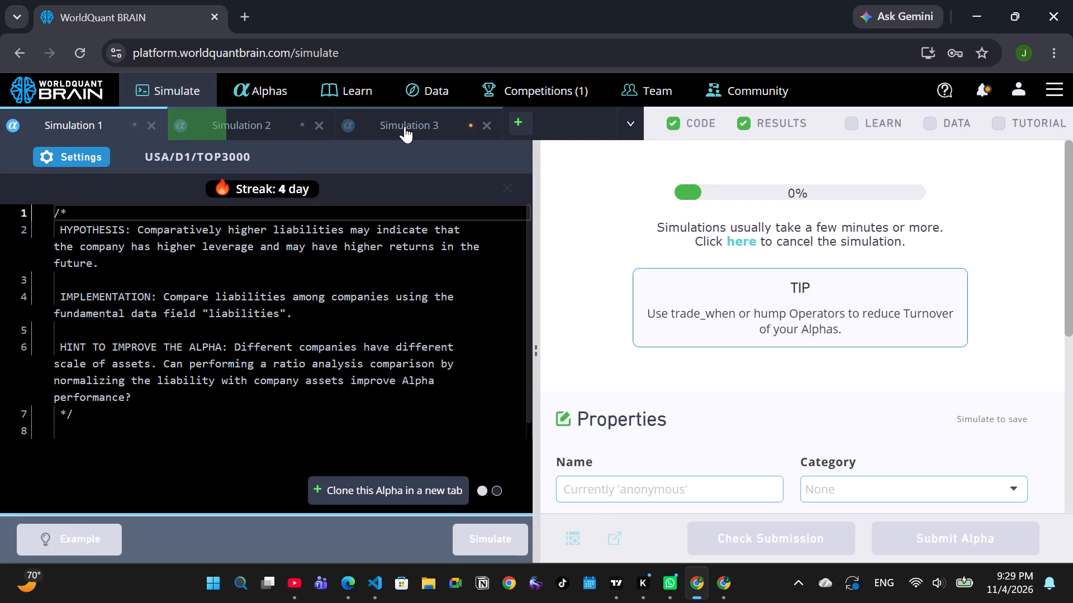
In Simulation 3's settings, raise the decay slightly, apply the settings and run the simulation.
click(405, 126)
click(84, 159)
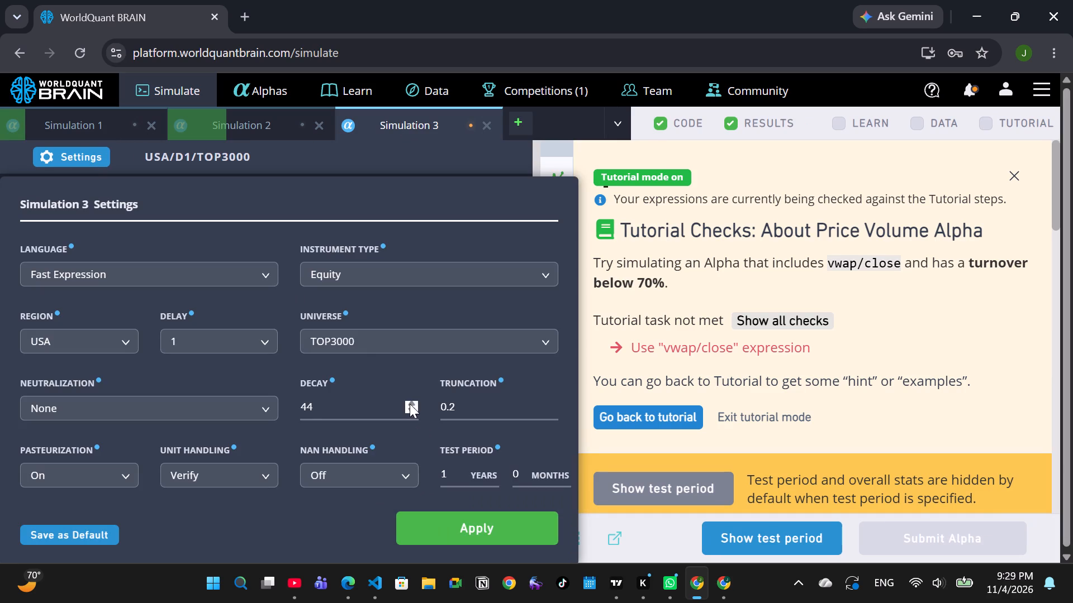
triple_click(410, 404)
click(475, 534)
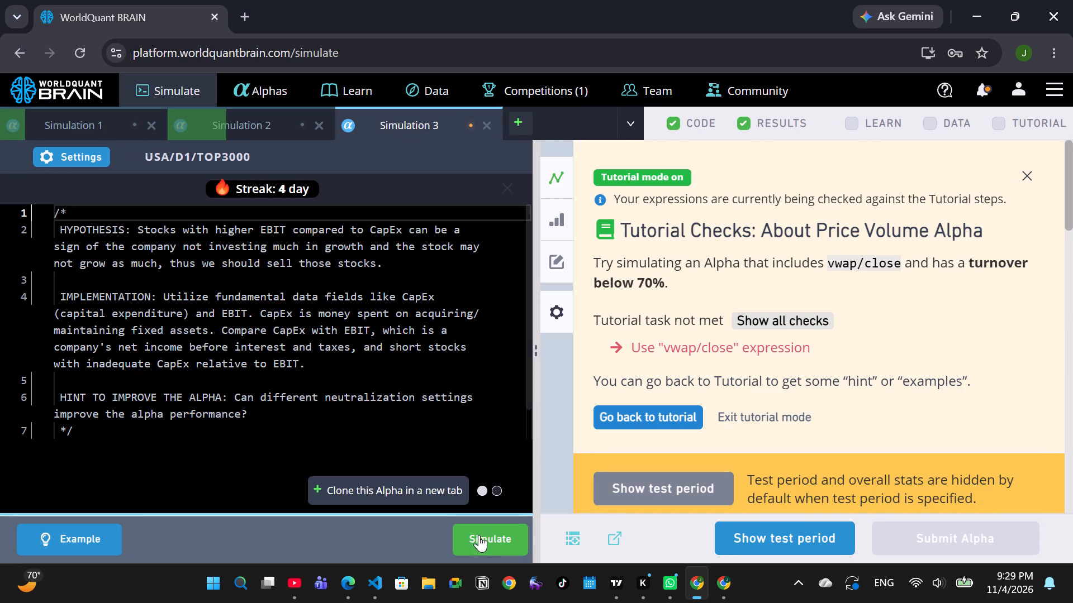
click(495, 538)
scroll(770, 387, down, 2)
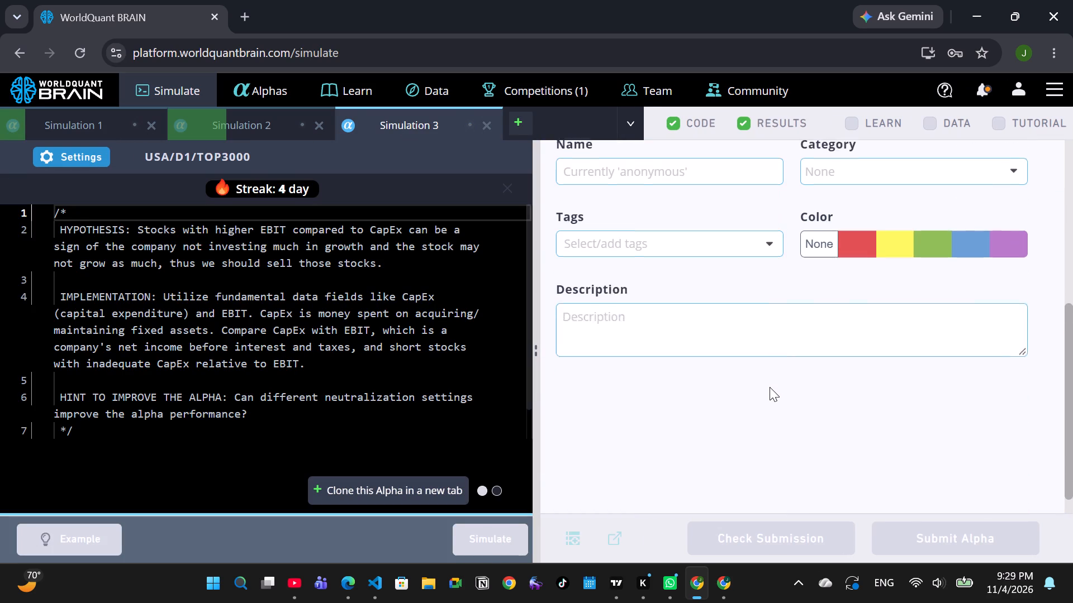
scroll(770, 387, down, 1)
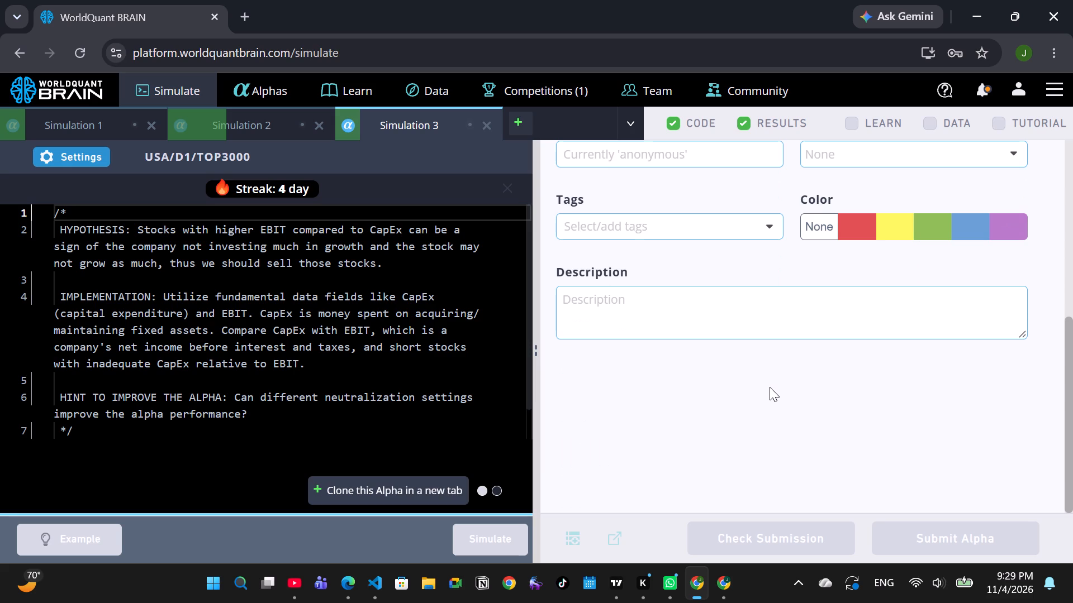
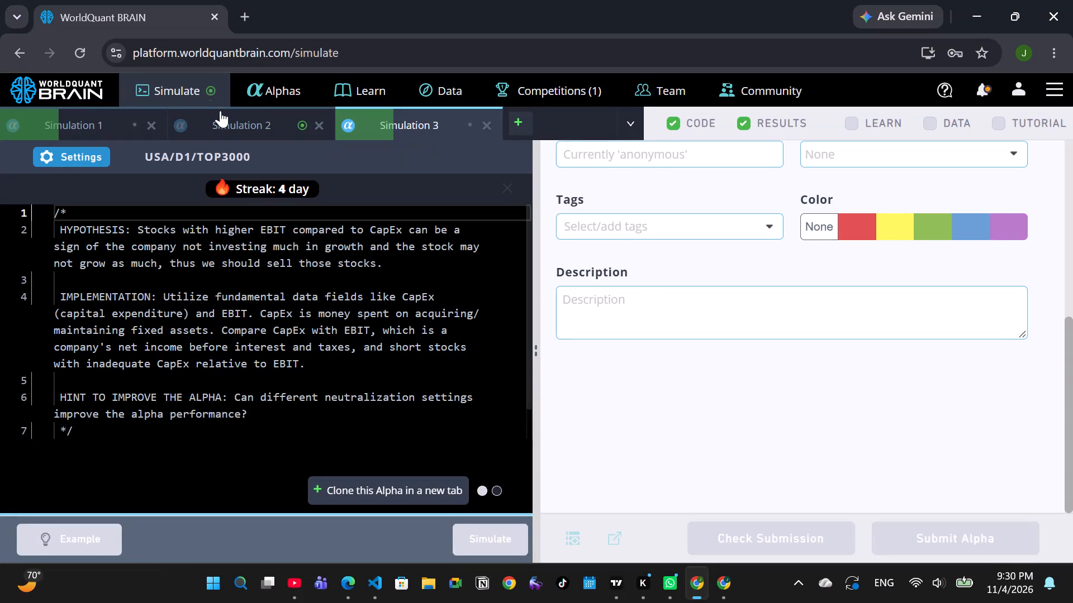
In Simulation 2, set neutralization to Market, universe to TOP3000 and decay to 13, apply the settings and run the simulation.
click(246, 125)
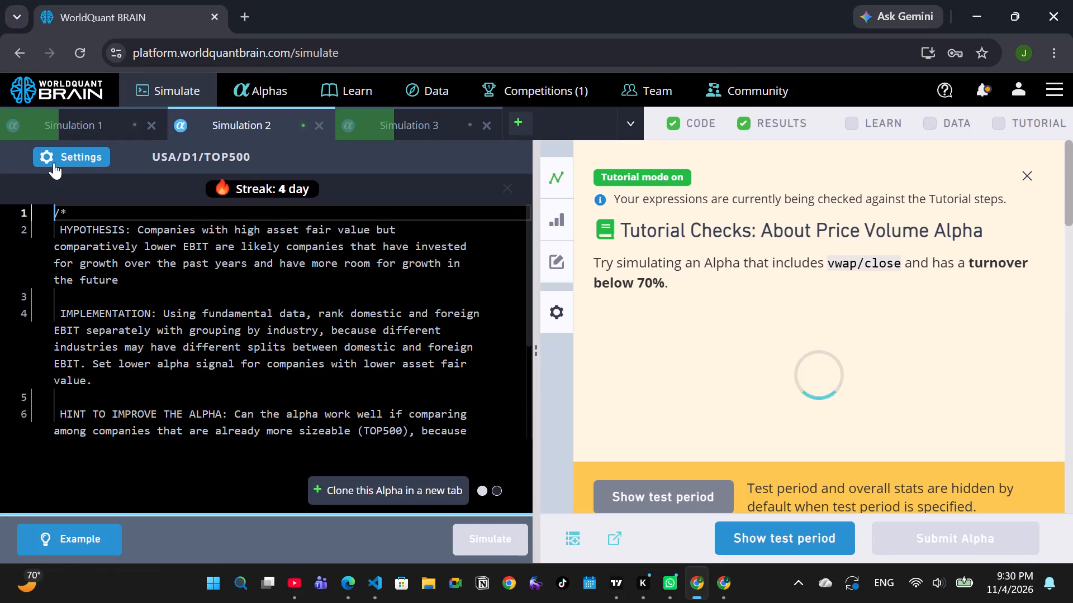
click(63, 153)
click(264, 419)
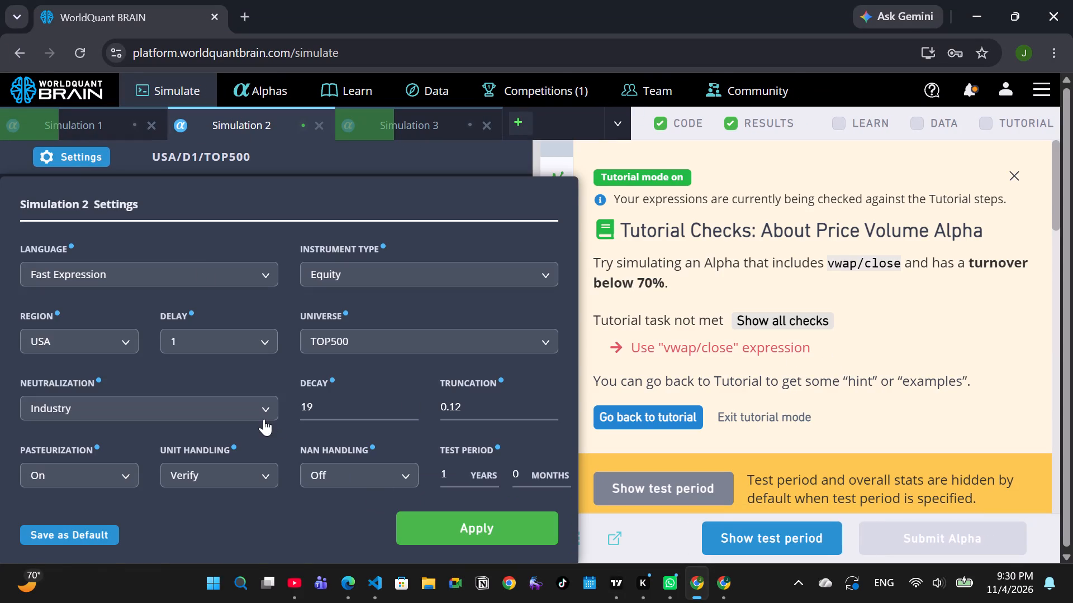
click(95, 459)
click(387, 333)
click(340, 361)
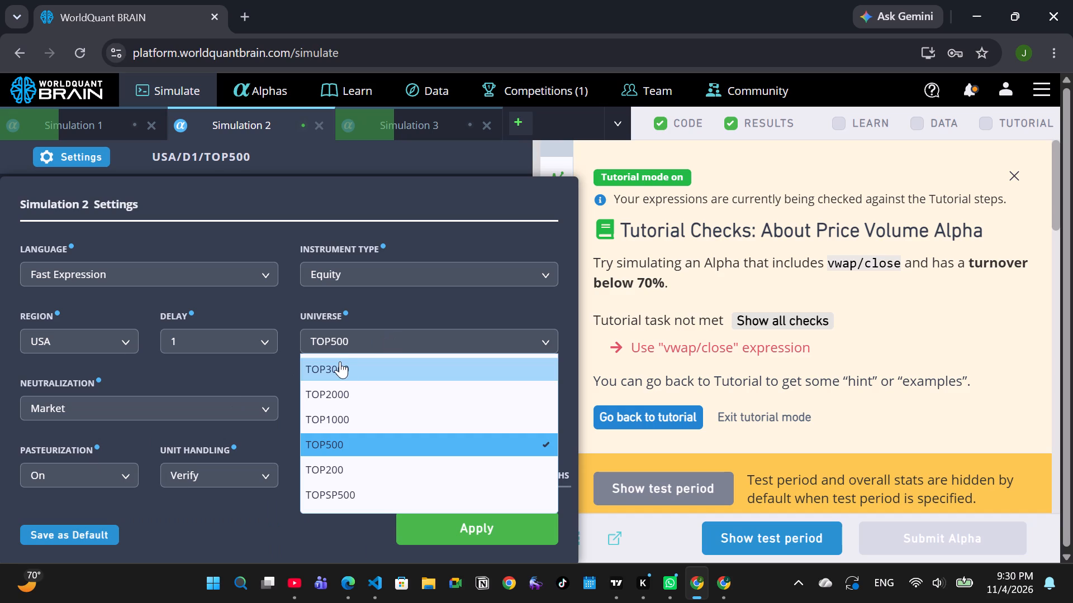
double_click(412, 403)
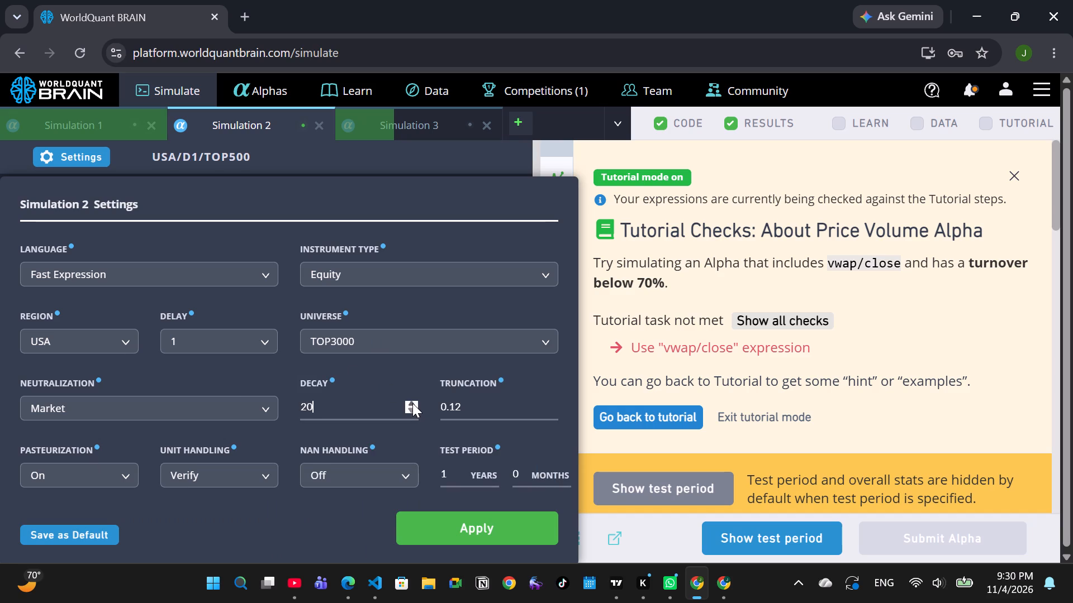
drag(412, 403, 450, 487)
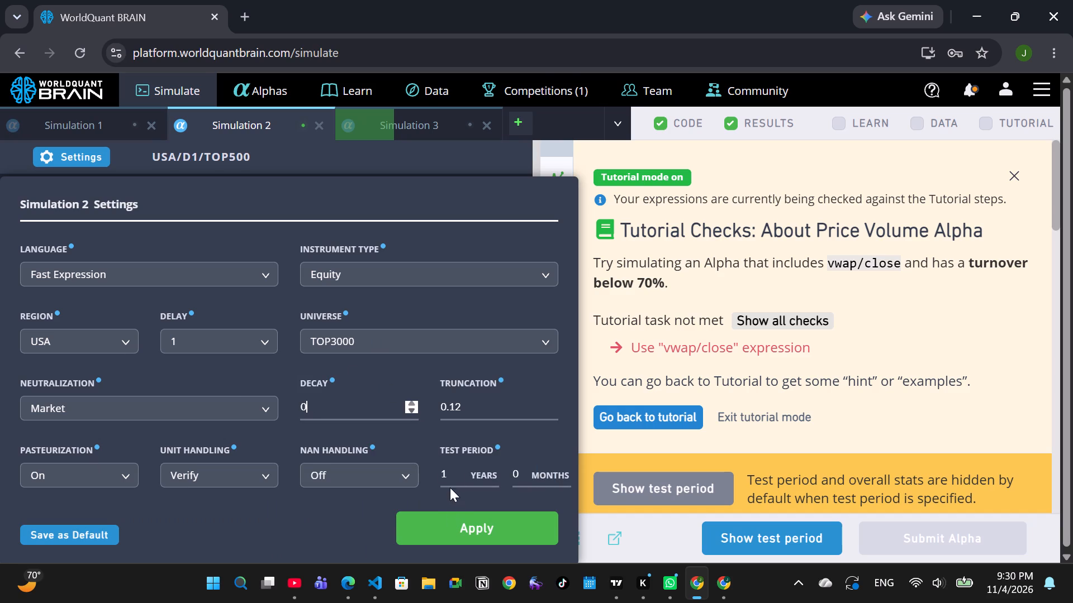
drag(450, 487, 442, 379)
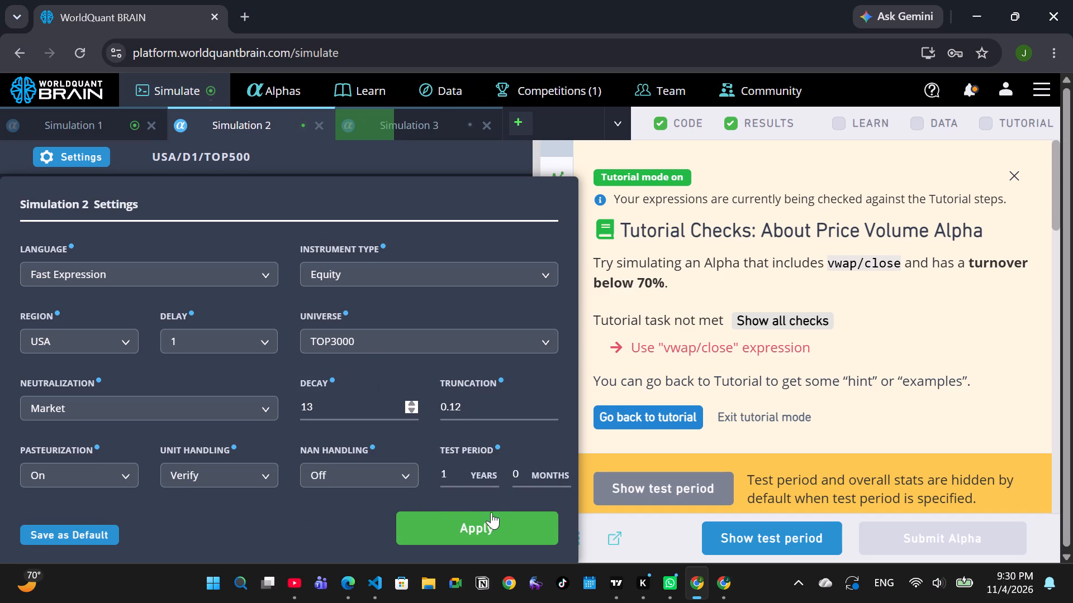
double_click(490, 514)
click(486, 542)
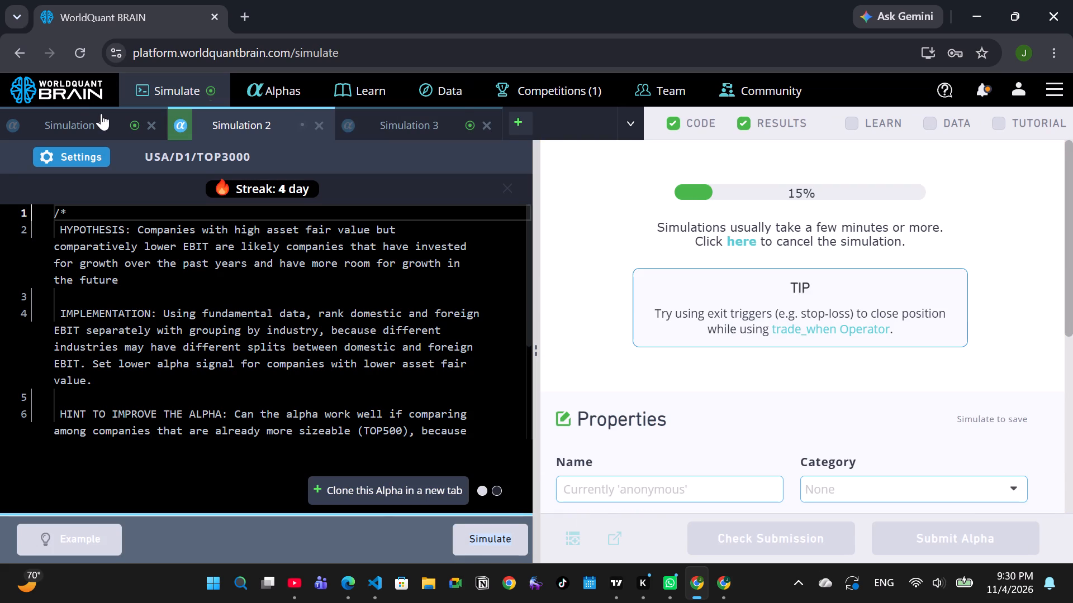
In Simulation 1, set neutralization to Market and universe to TOP1000, raise the decay slightly, apply the settings and run the simulation.
click(84, 121)
click(64, 149)
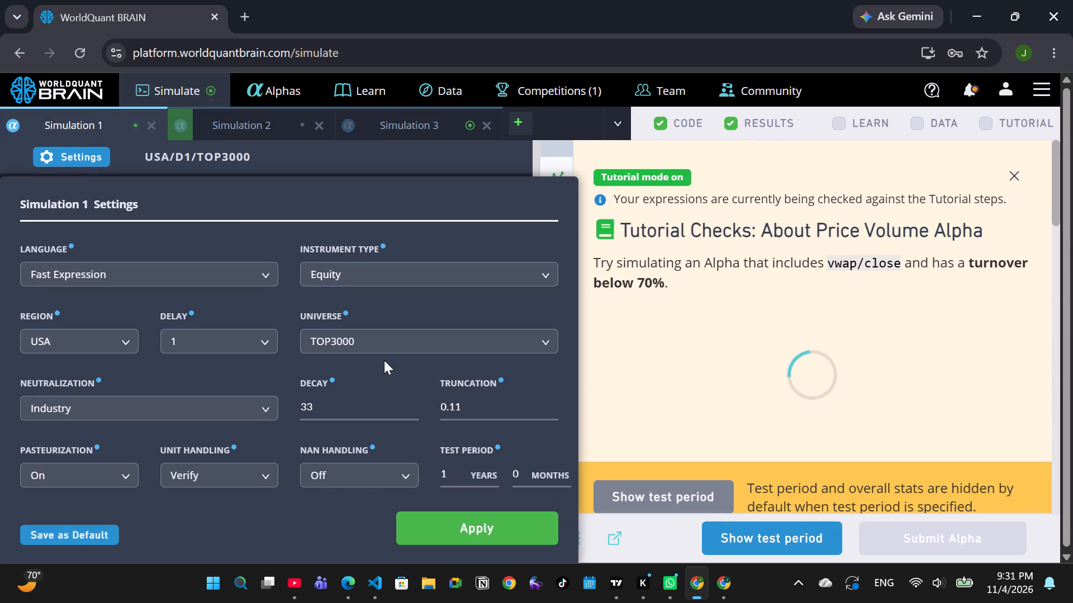
click(253, 405)
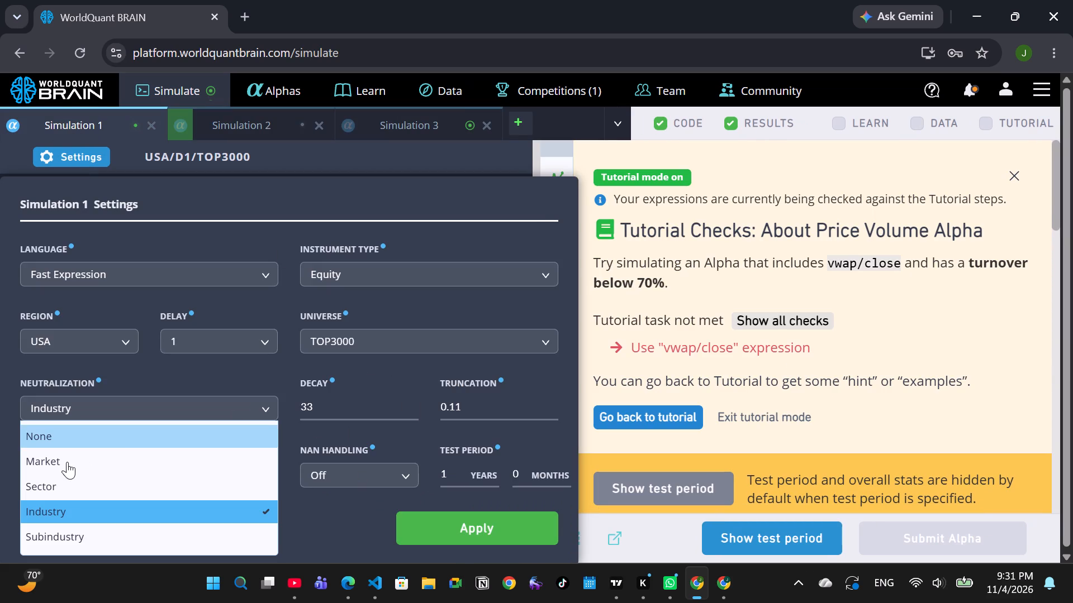
click(67, 462)
click(449, 343)
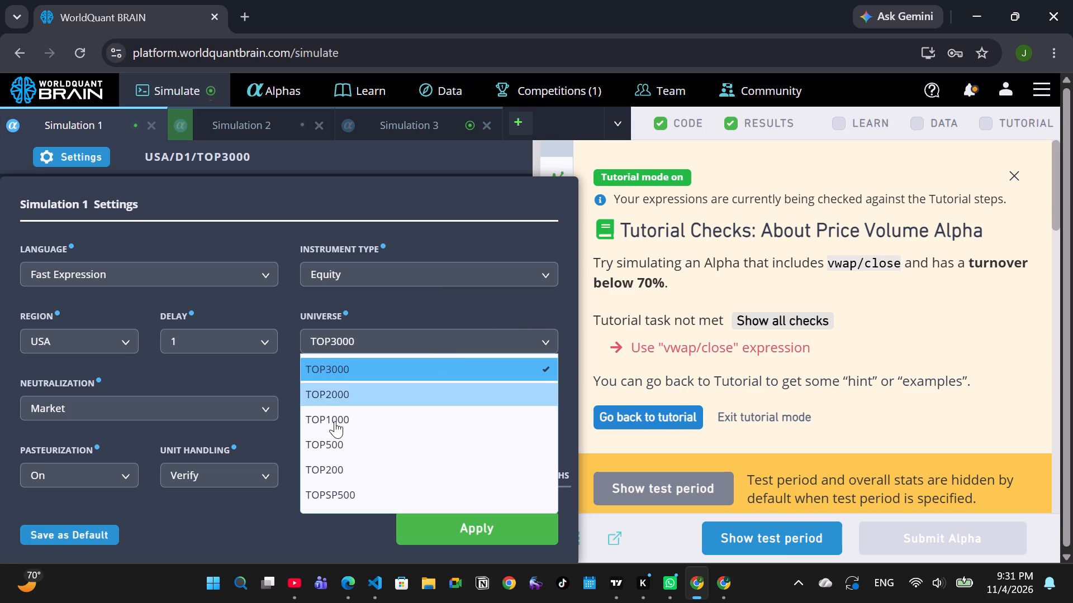
click(332, 421)
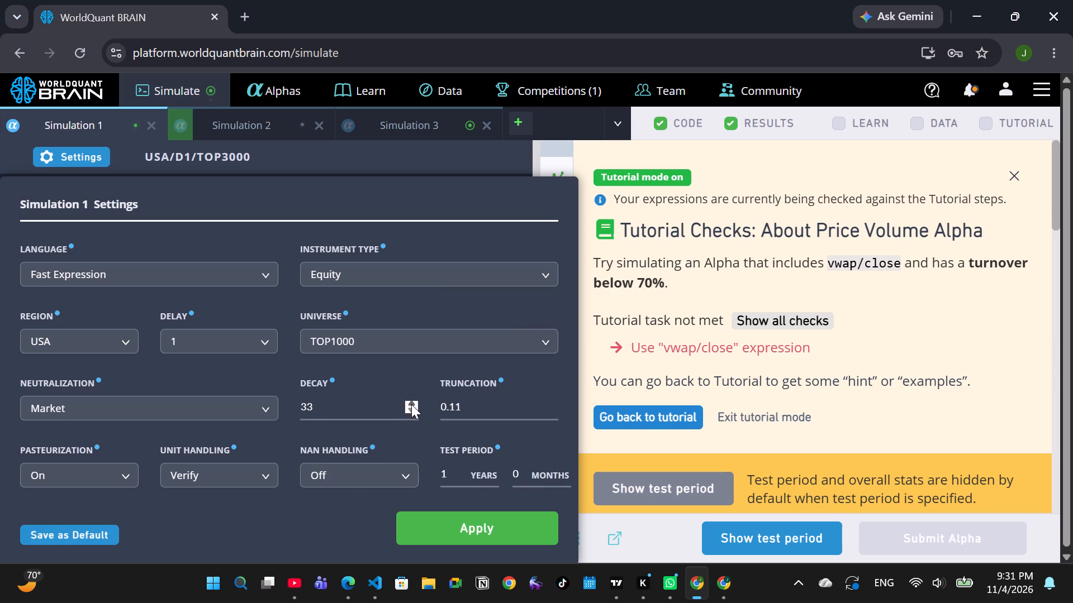
triple_click(411, 404)
click(474, 529)
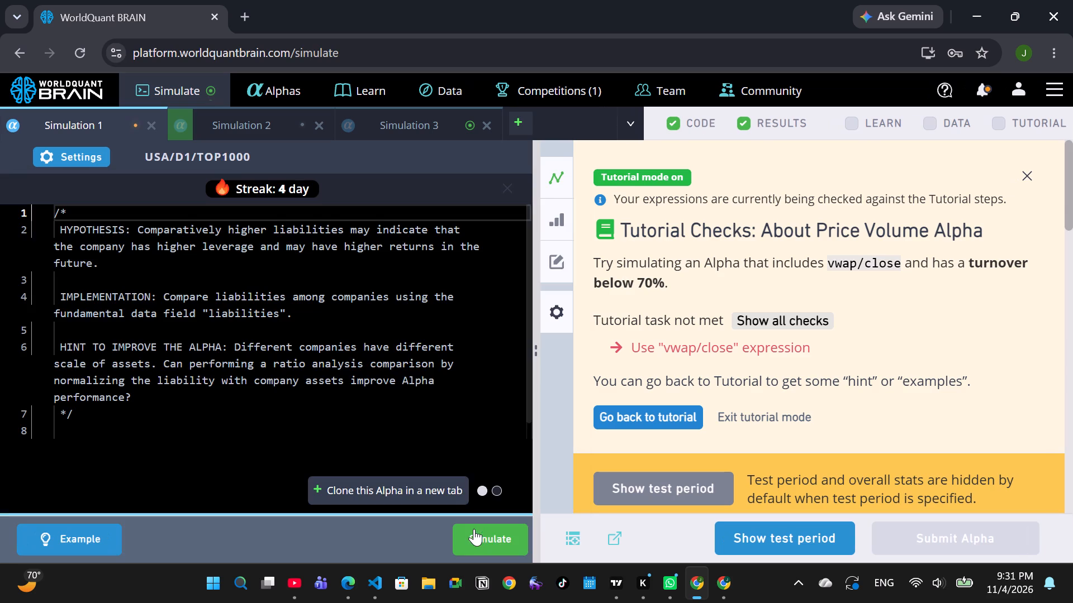
click(492, 537)
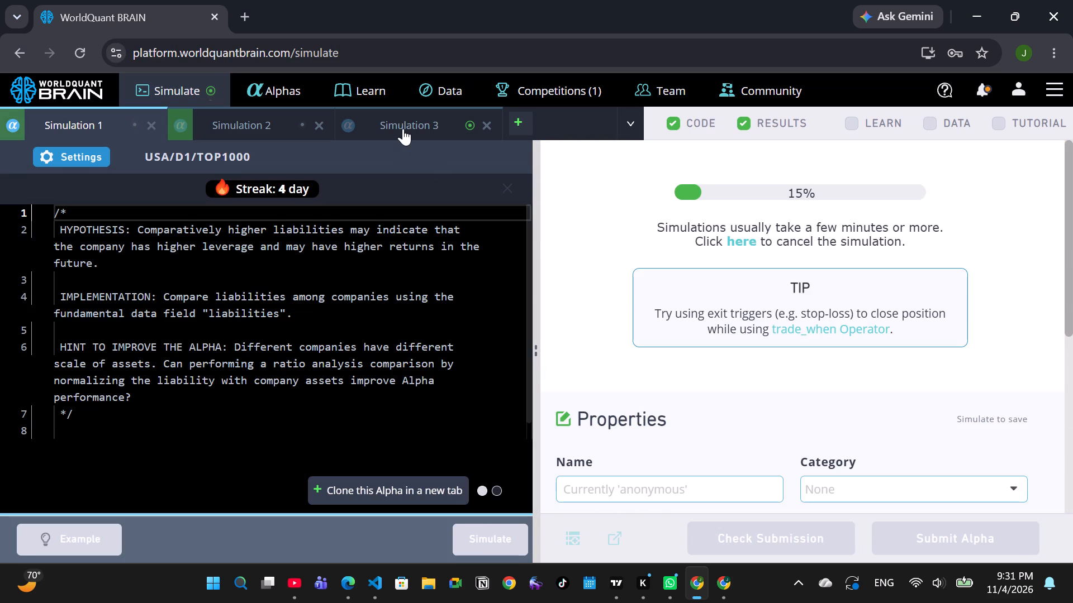
Switch to Simulation 3.
click(403, 128)
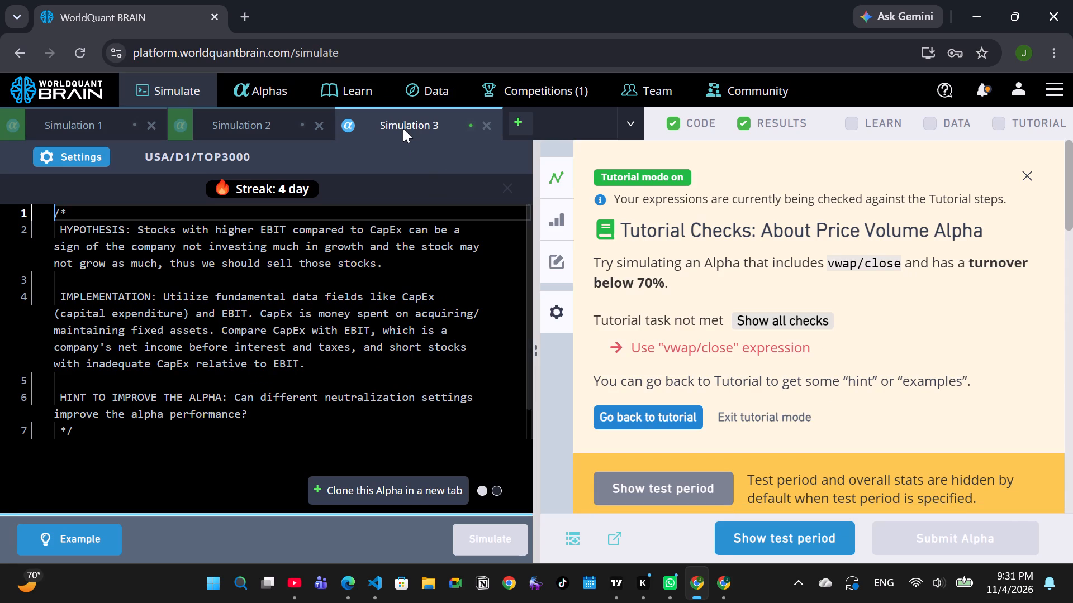
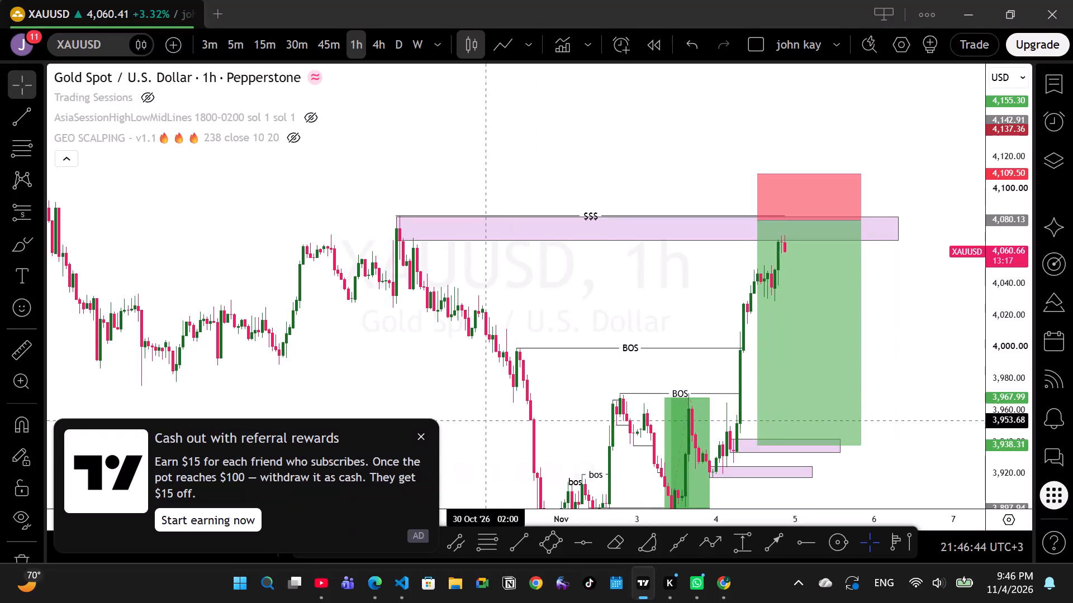
Dismiss the referral rewards advertisement covering the XAUUSD 1h chart in TradingView.
click(419, 438)
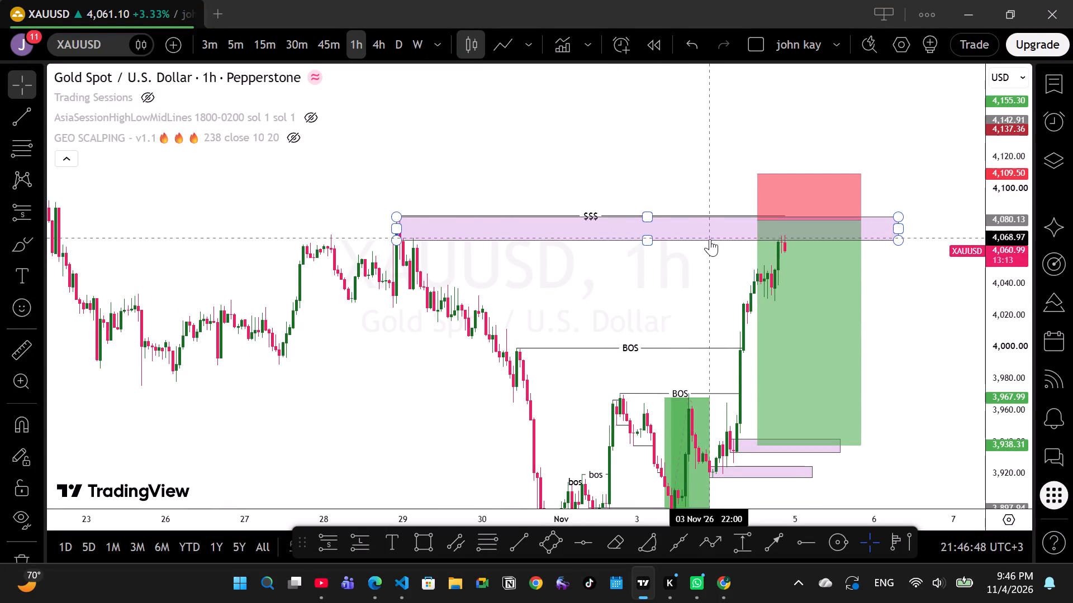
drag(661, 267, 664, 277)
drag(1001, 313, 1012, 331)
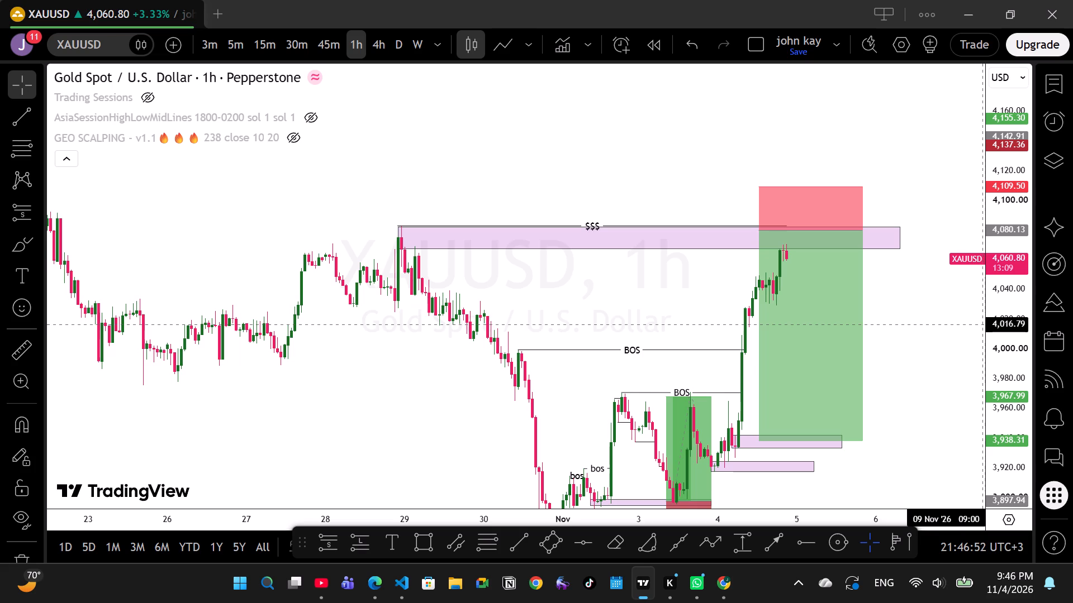